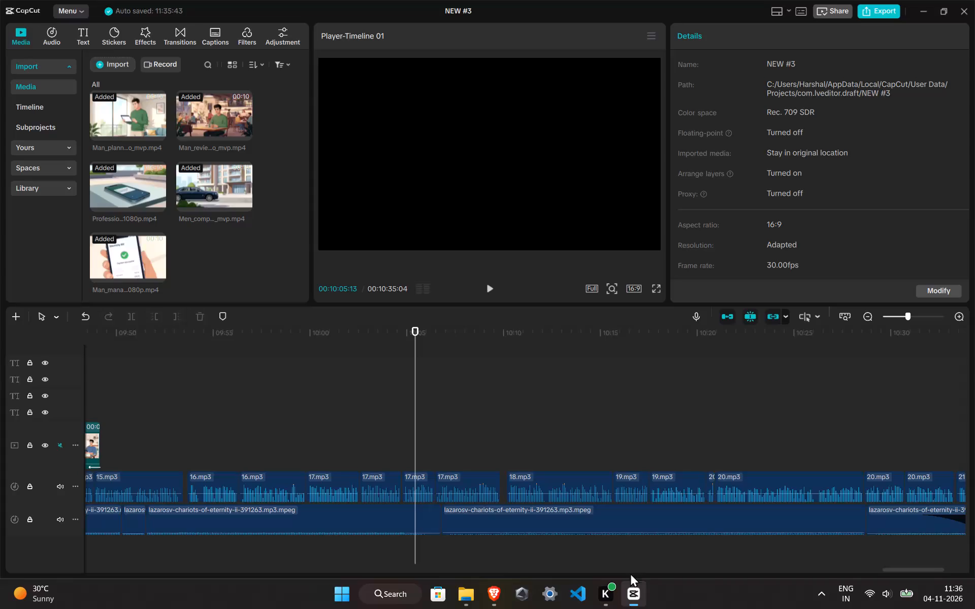
# Play back the end of the last video clip, Man_managing_household_finances, and examine where the footage stops above the audio tracks.
pyautogui.click(304, 392)
pyautogui.moveTo(298, 397); pyautogui.dragTo(196, 390)
pyautogui.click(120, 361)
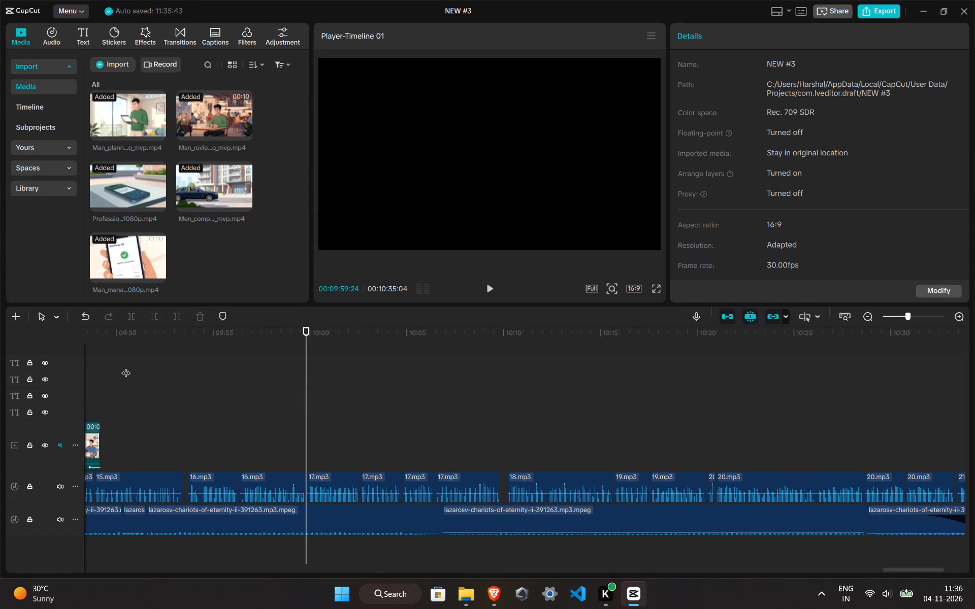
pyautogui.moveTo(126, 366); pyautogui.dragTo(552, 401)
pyautogui.press('space')
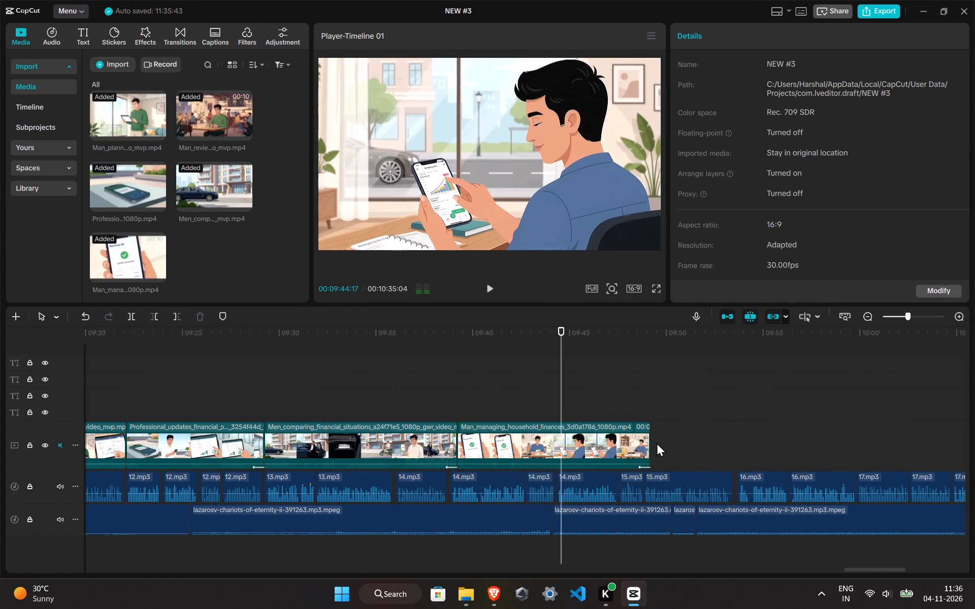
pyautogui.scroll(-2, 645, 445)
pyautogui.keyDown('ctrl'); pyautogui.scroll(-2, 638, 455); pyautogui.keyUp('ctrl')
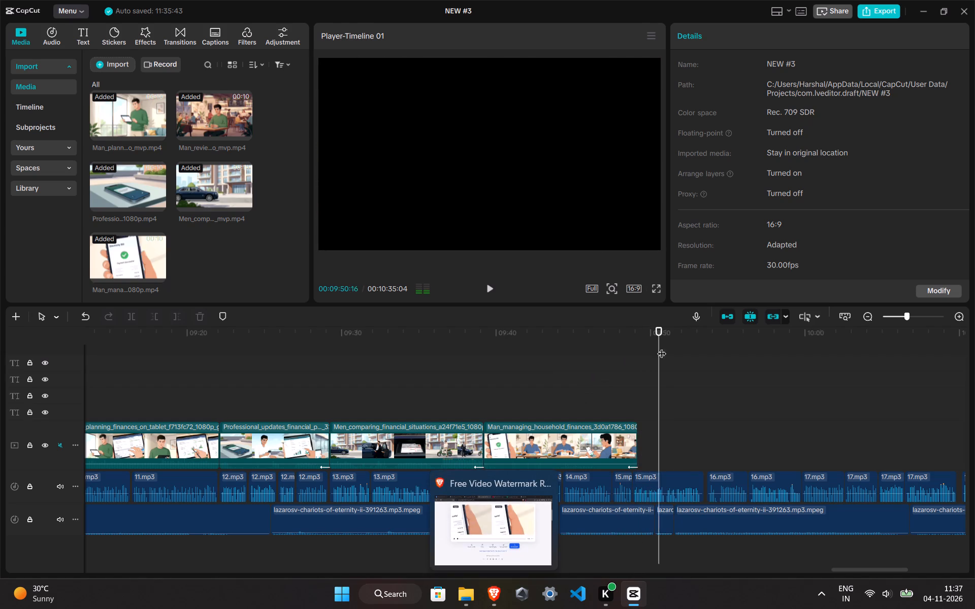
pyautogui.click(635, 377)
# Switch to the Brave browser with the video watermark remover page.
pyautogui.click(496, 599)
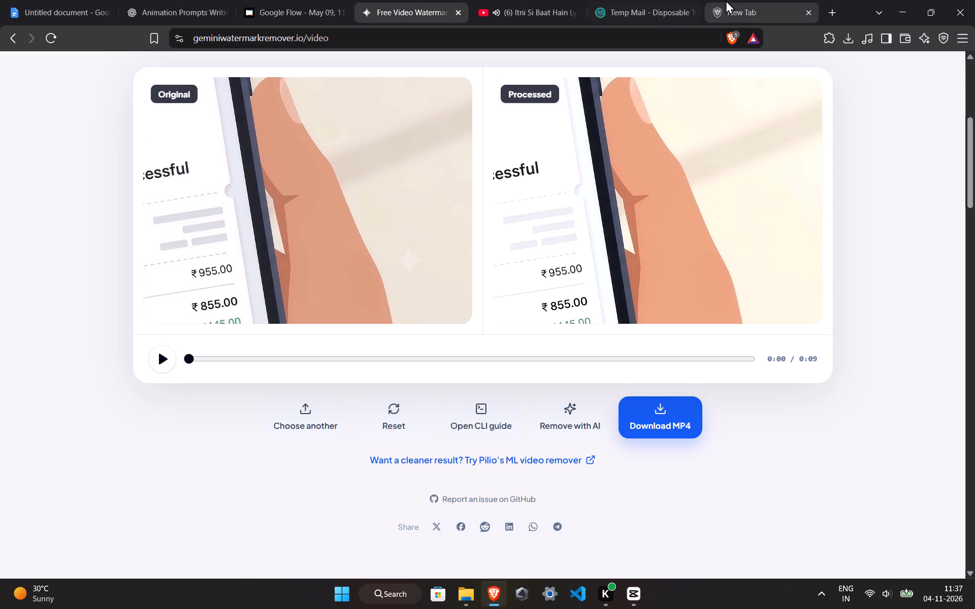
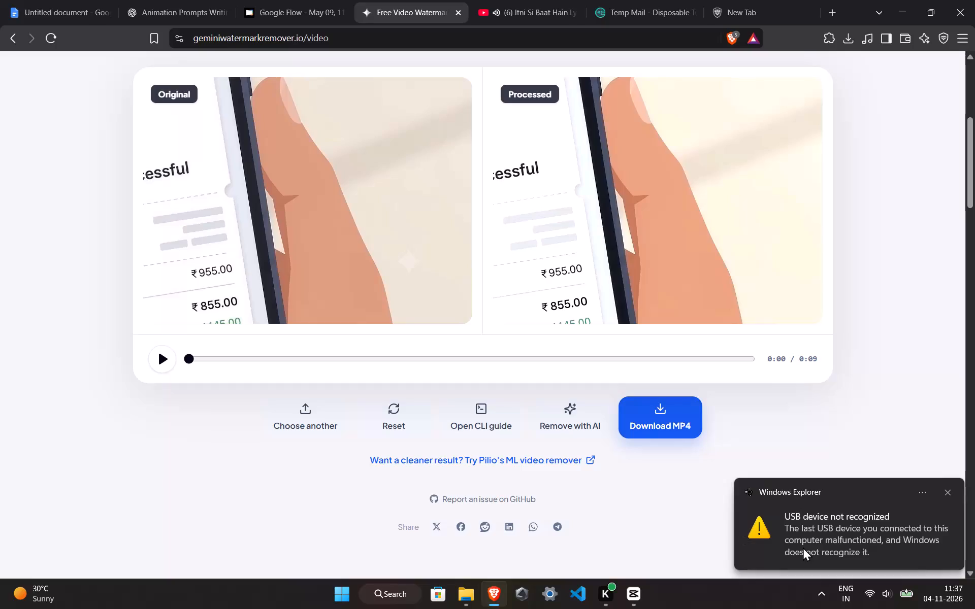
# Open the Windows notification about the unrecognized USB device and dismiss its message window.
pyautogui.click(803, 547)
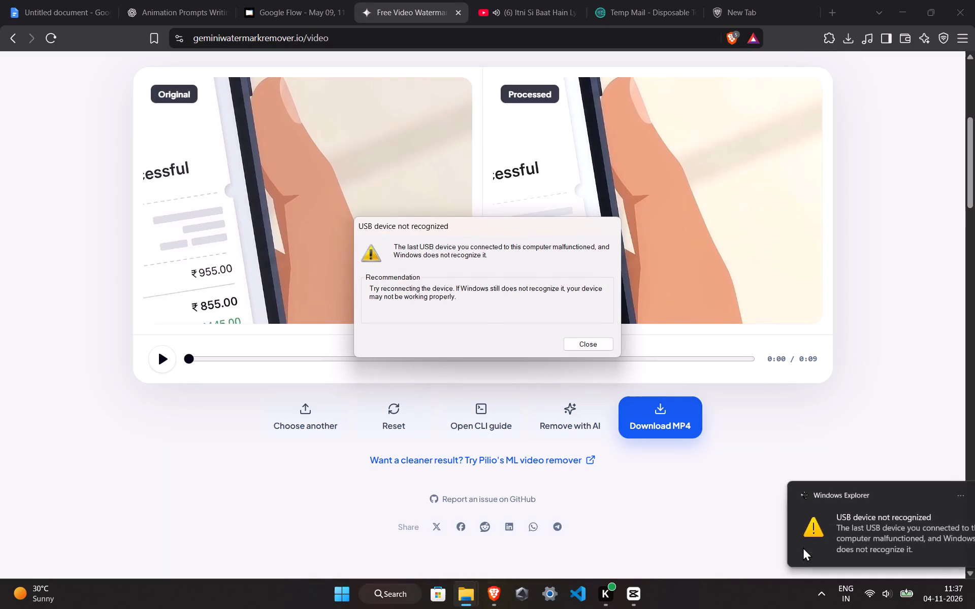
pyautogui.click(590, 345)
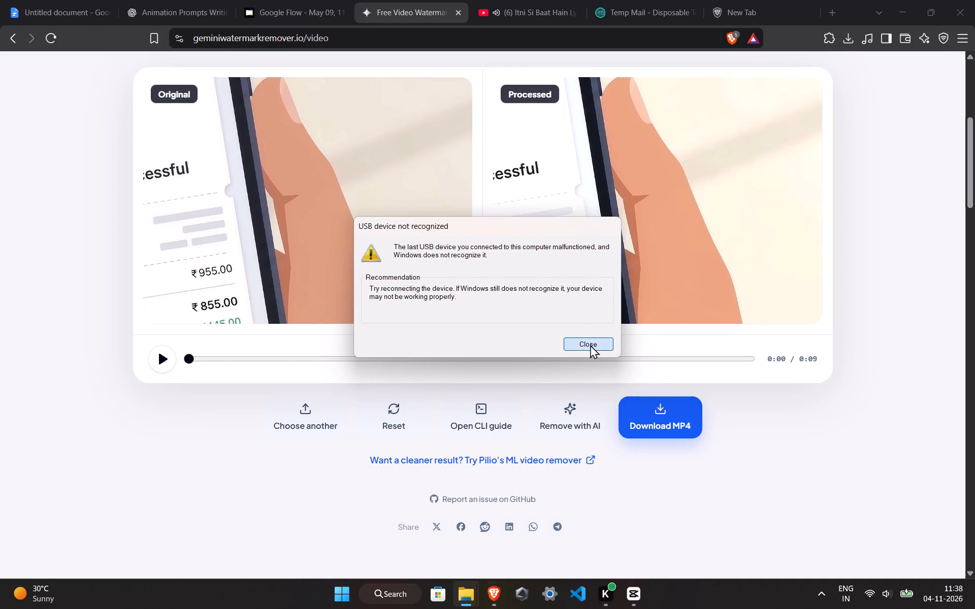
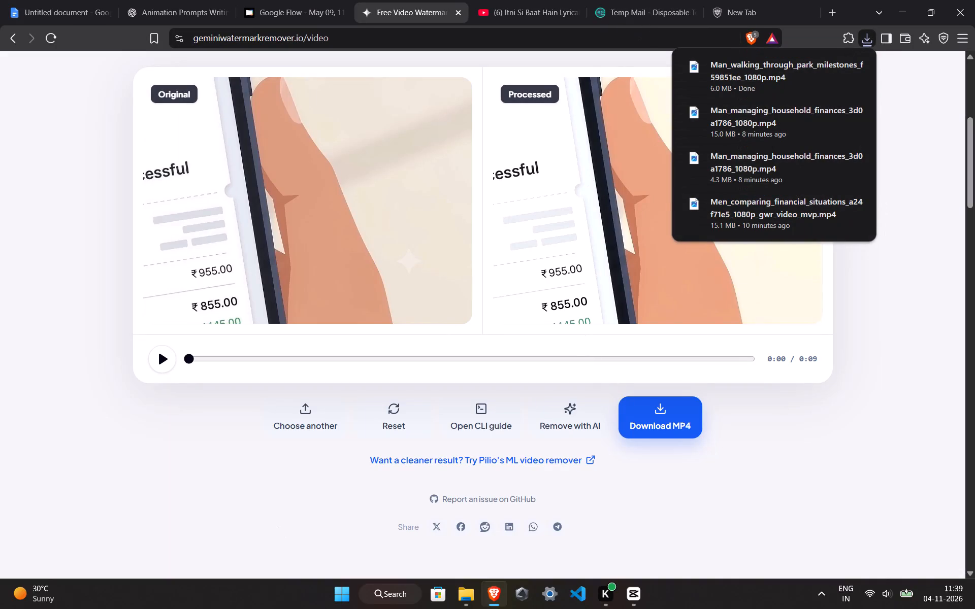
# Load the Man_walking_through_park_milestones_f59851ee_1080p.mp4 clip from the CLIPS folder into the watermark remover for processing.
pyautogui.click(307, 426)
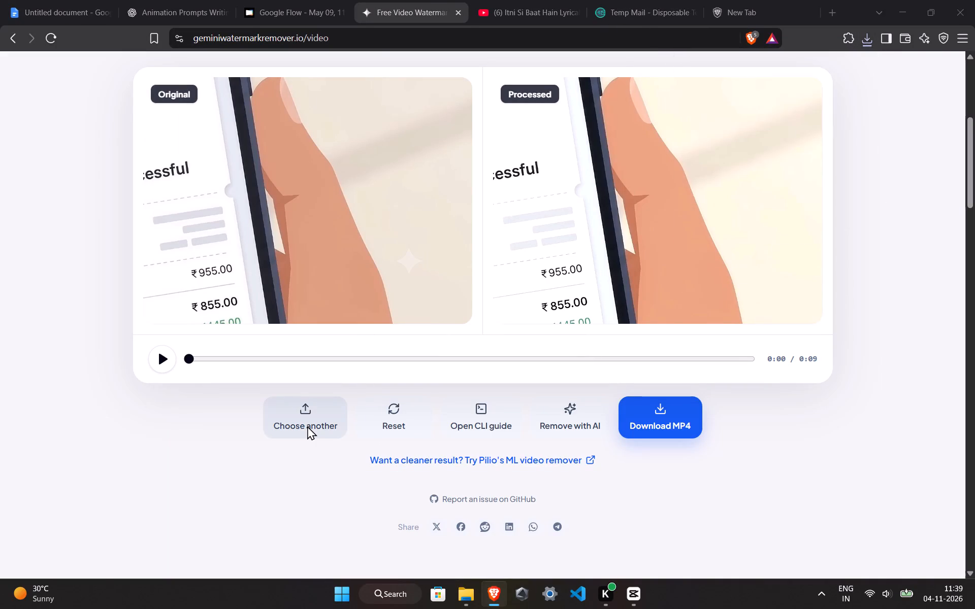
pyautogui.click(144, 114)
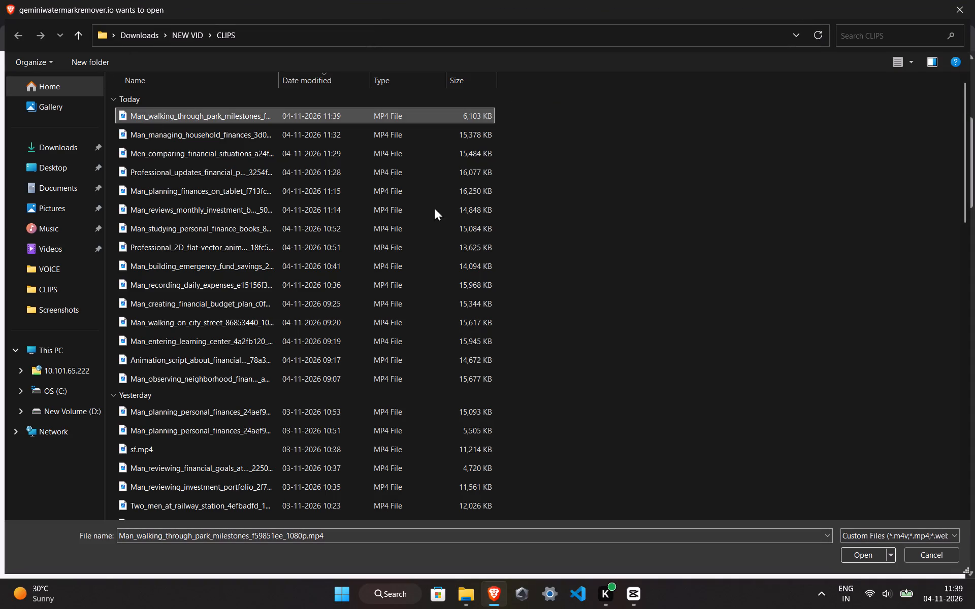
pyautogui.click(863, 560)
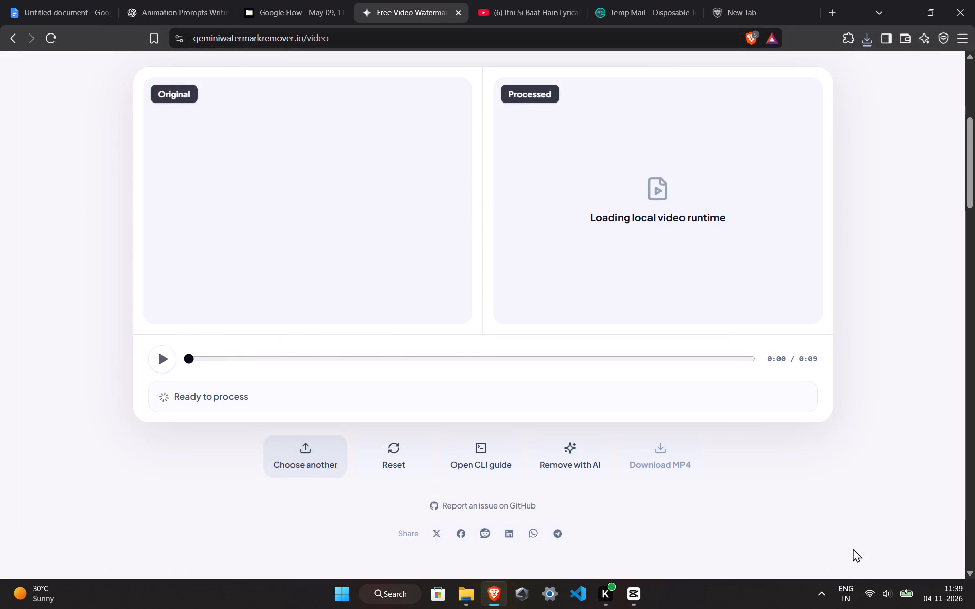
pyautogui.click(651, 265)
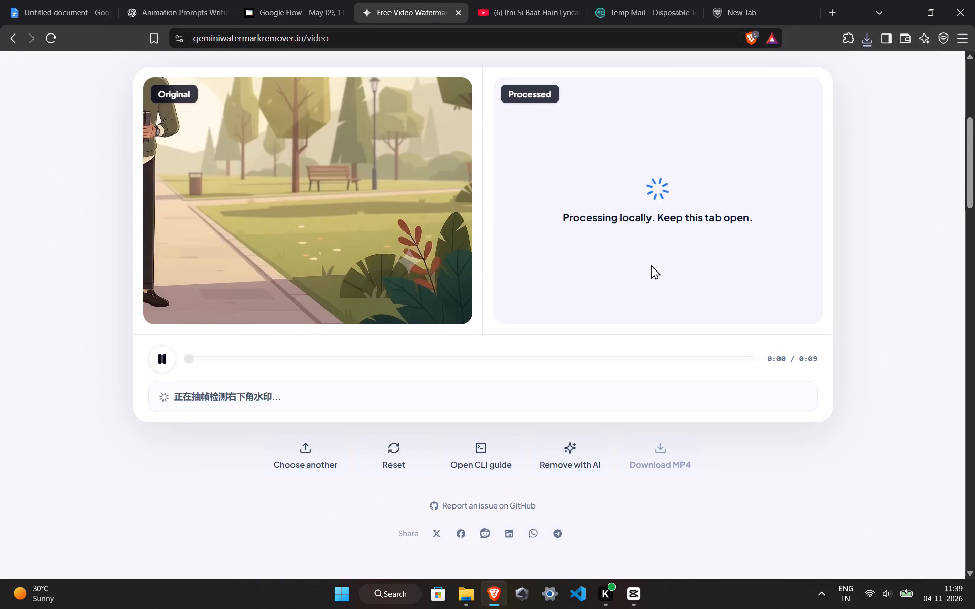
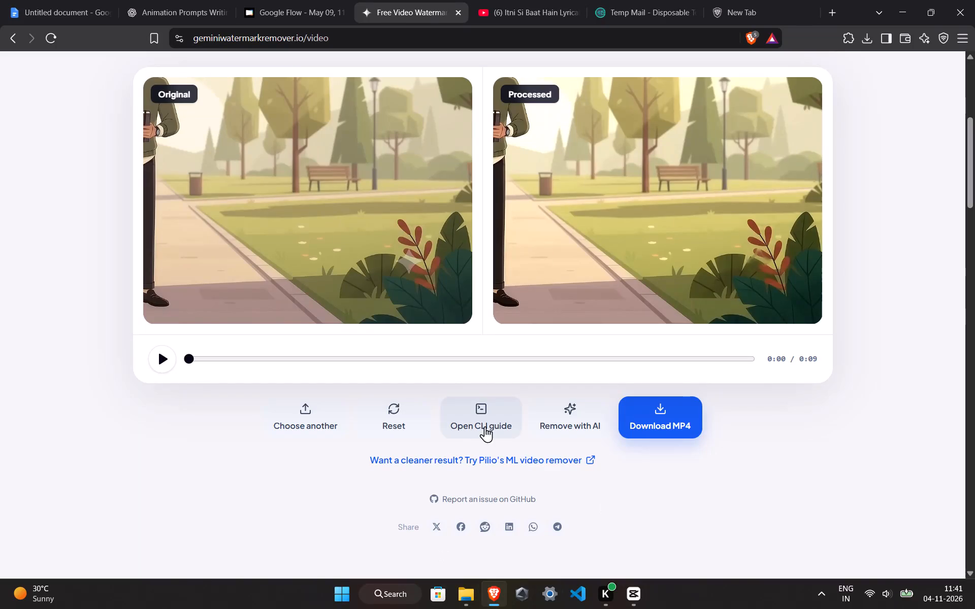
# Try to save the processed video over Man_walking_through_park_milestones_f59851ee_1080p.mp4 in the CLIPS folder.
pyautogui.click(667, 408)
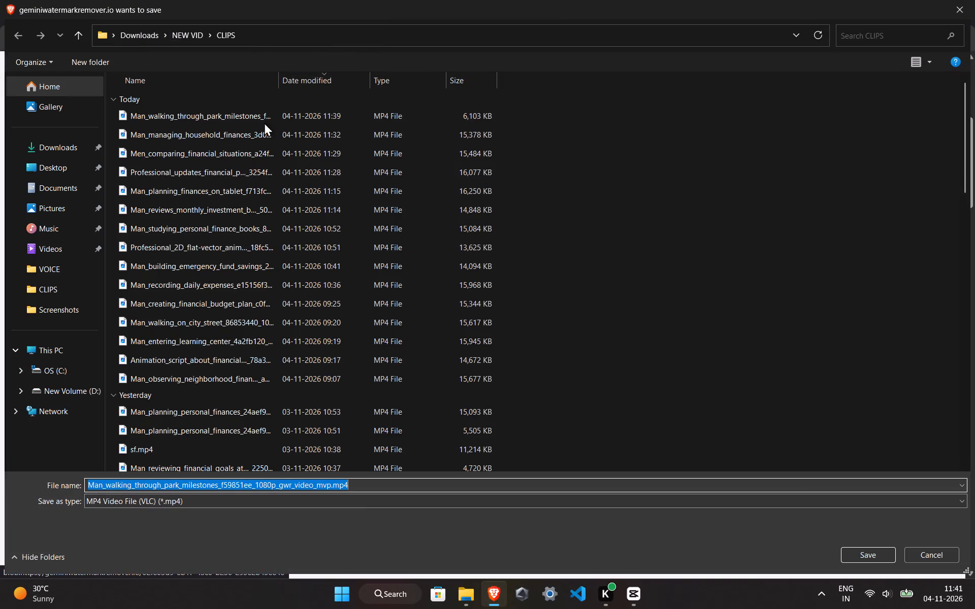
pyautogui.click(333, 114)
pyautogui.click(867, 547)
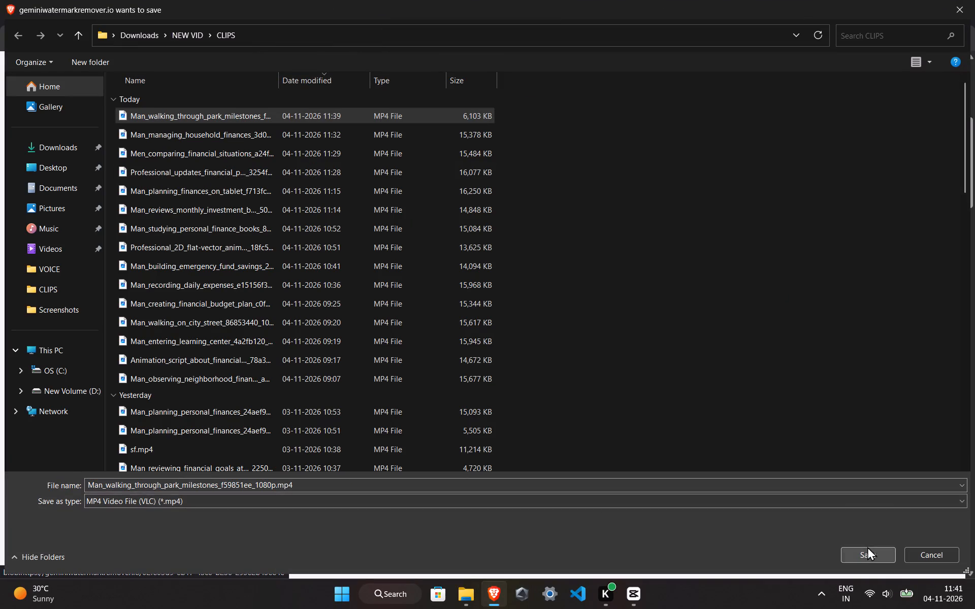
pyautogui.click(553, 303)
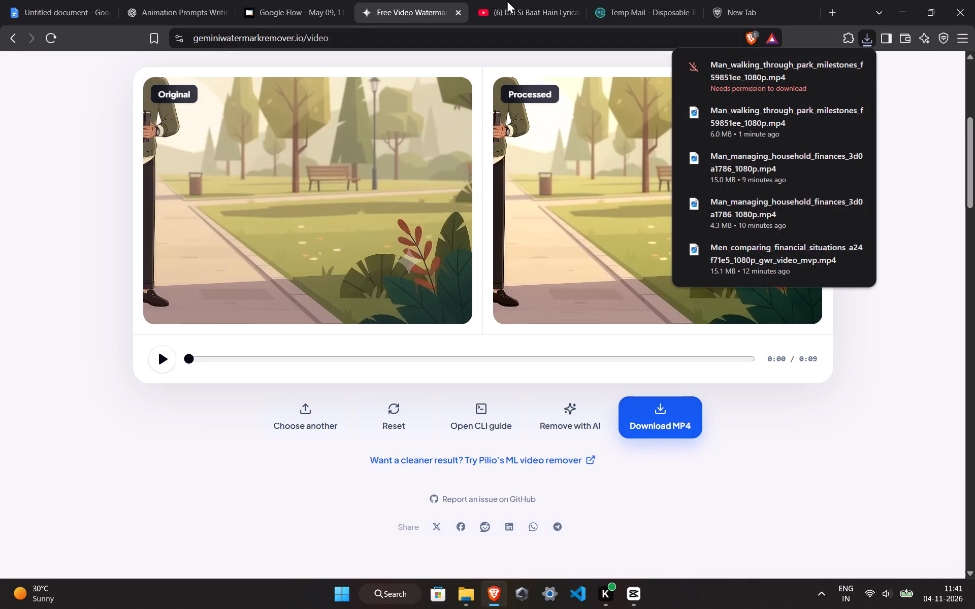
# Save the processed video to the CLIPS folder under the suggested name Man_walking_through_park_milestones_f59851ee_1080p_gwr_video_mvp.mp4.
pyautogui.click(725, 400)
pyautogui.click(671, 412)
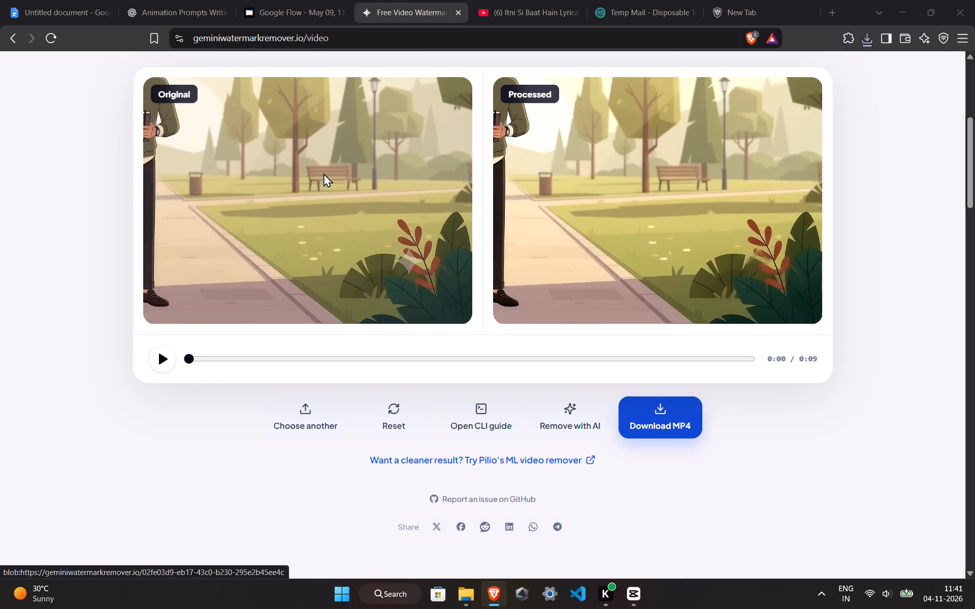
pyautogui.click(884, 552)
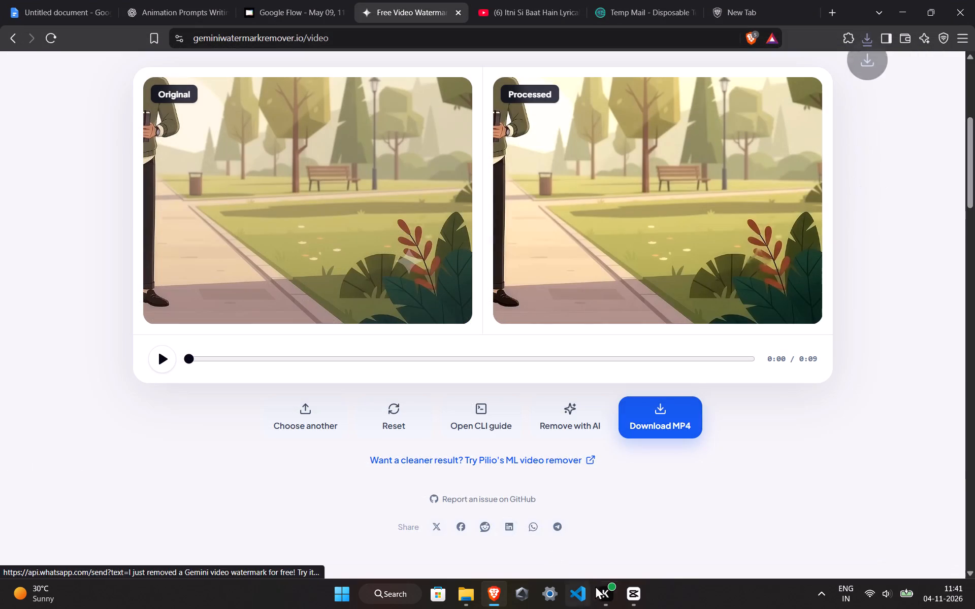
# Switch to CapCut and import the newly processed Man_walking_through_park_milestones clip from the CLIPS folder.
pyautogui.click(626, 596)
pyautogui.click(118, 65)
pyautogui.click(145, 91)
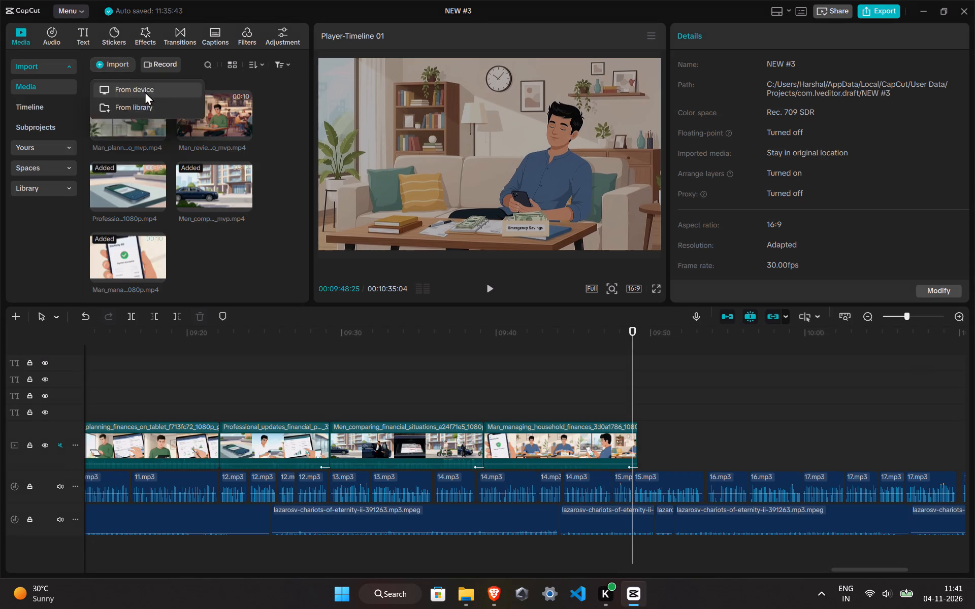
pyautogui.click(164, 90)
pyautogui.click(180, 101)
pyautogui.click(210, 128)
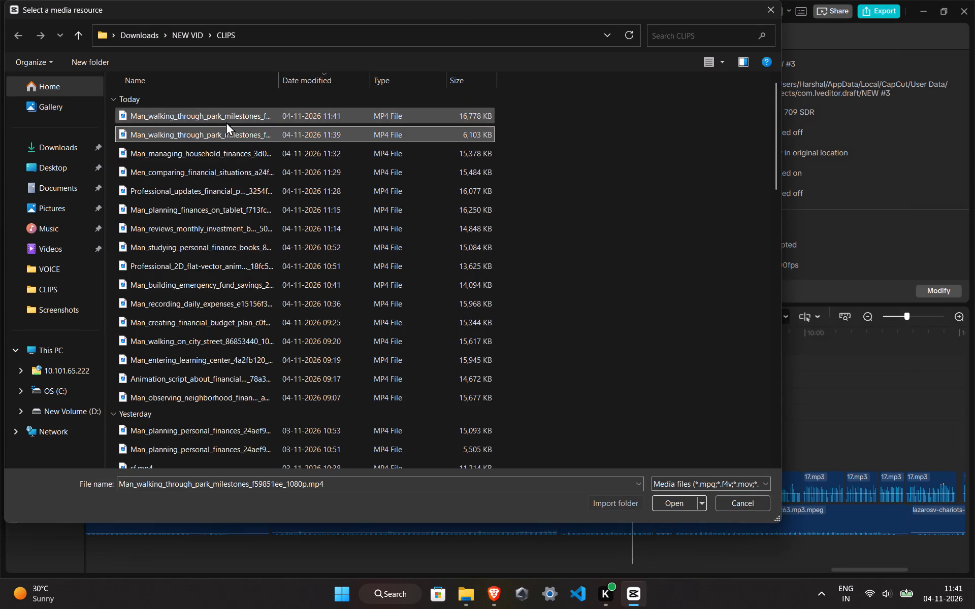
pyautogui.click(226, 122)
pyautogui.click(694, 497)
# Place the park-walking clip on the main video track directly after the Man_managing_household_finances clip.
pyautogui.moveTo(212, 252); pyautogui.dragTo(227, 259)
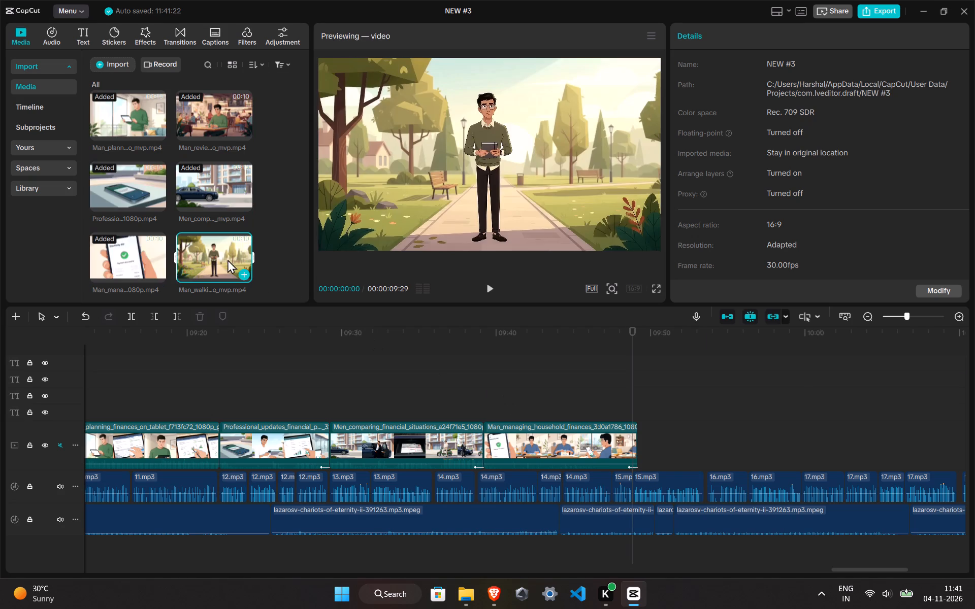
pyautogui.moveTo(227, 259); pyautogui.dragTo(644, 429)
# Split the Man_managing_household_finances clip at 00:09:47:26 and delete the short segment after the cut.
pyautogui.click(617, 405)
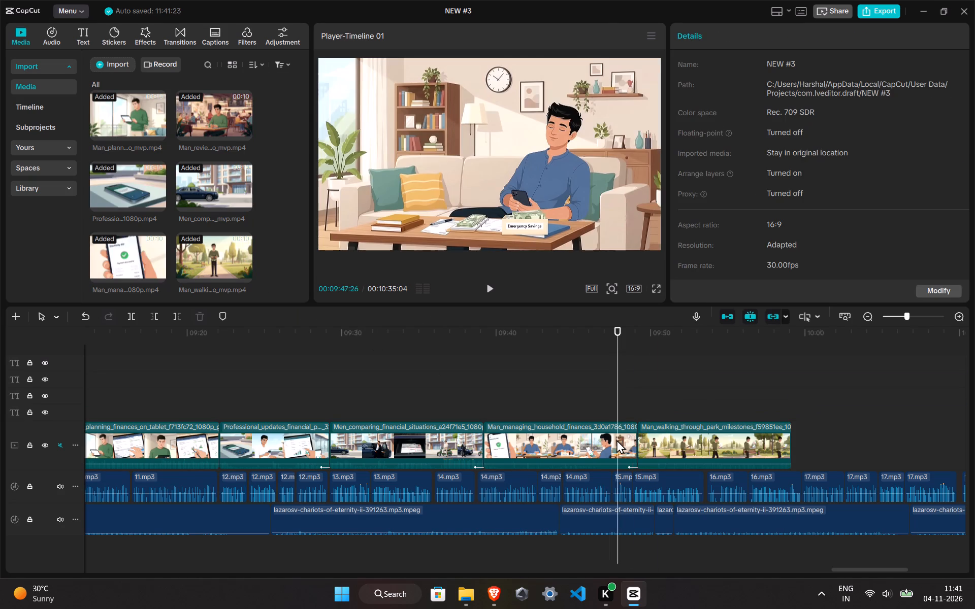
pyautogui.click(616, 439)
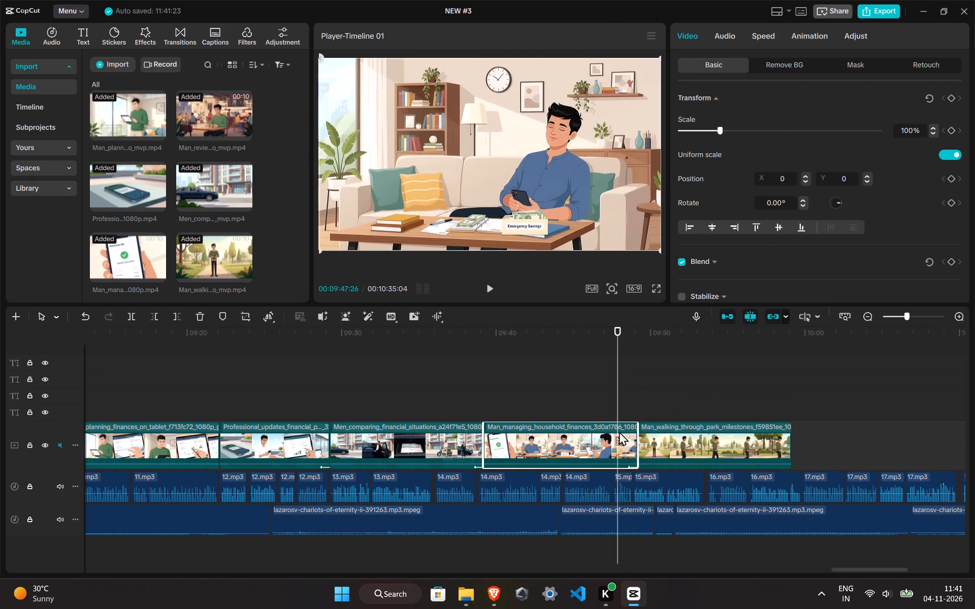
pyautogui.hotkey('ctrl', 'b')
pyautogui.keyDown('ctrl'); pyautogui.scroll(2, 610, 454); pyautogui.keyUp('ctrl')
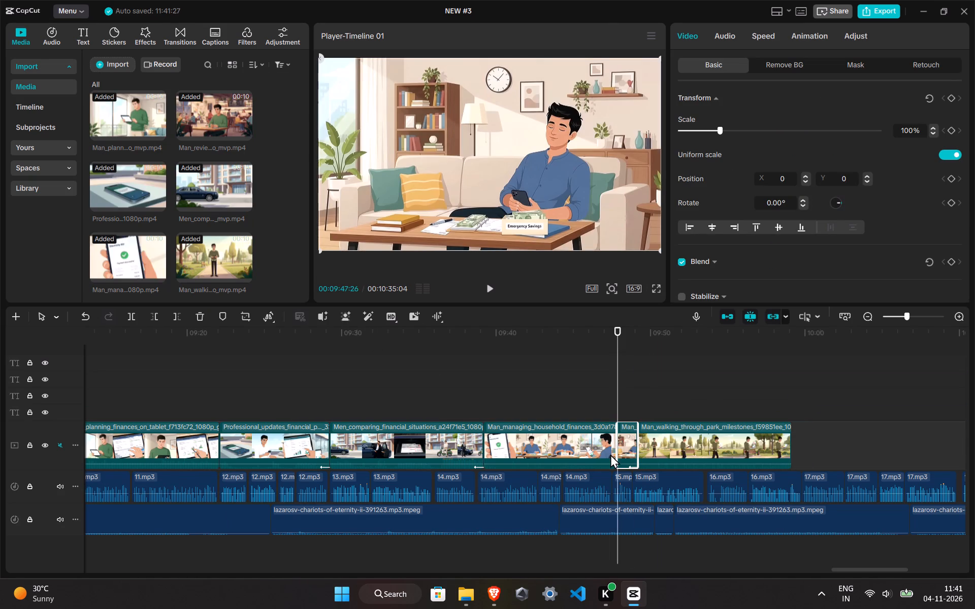
pyautogui.keyDown('ctrl'); pyautogui.scroll(7, 610, 454); pyautogui.keyUp('ctrl')
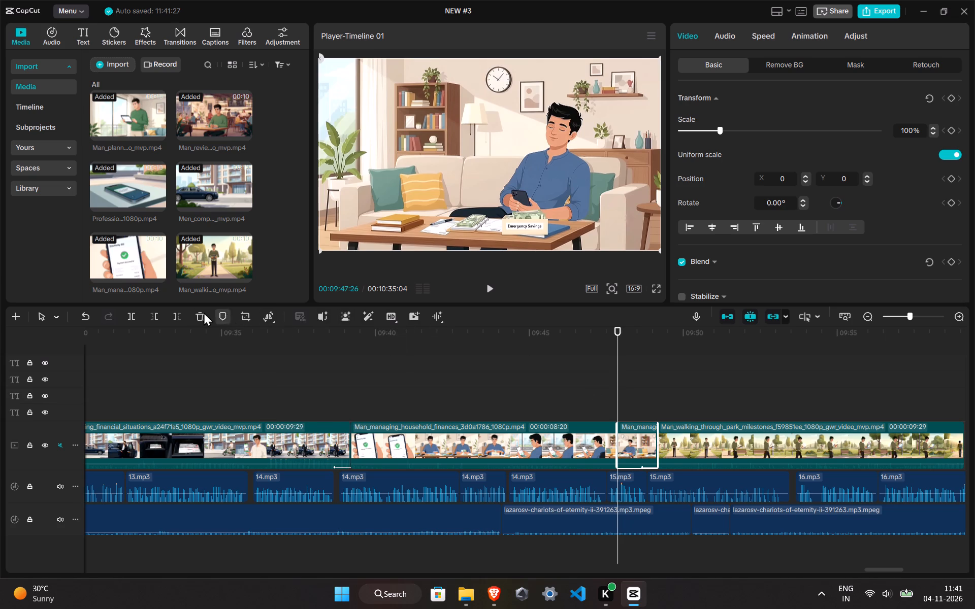
pyautogui.click(200, 312)
# Apply the Fade Out animation to the end of the Man_managing_household_finances clip.
pyautogui.click(627, 441)
pyautogui.click(574, 421)
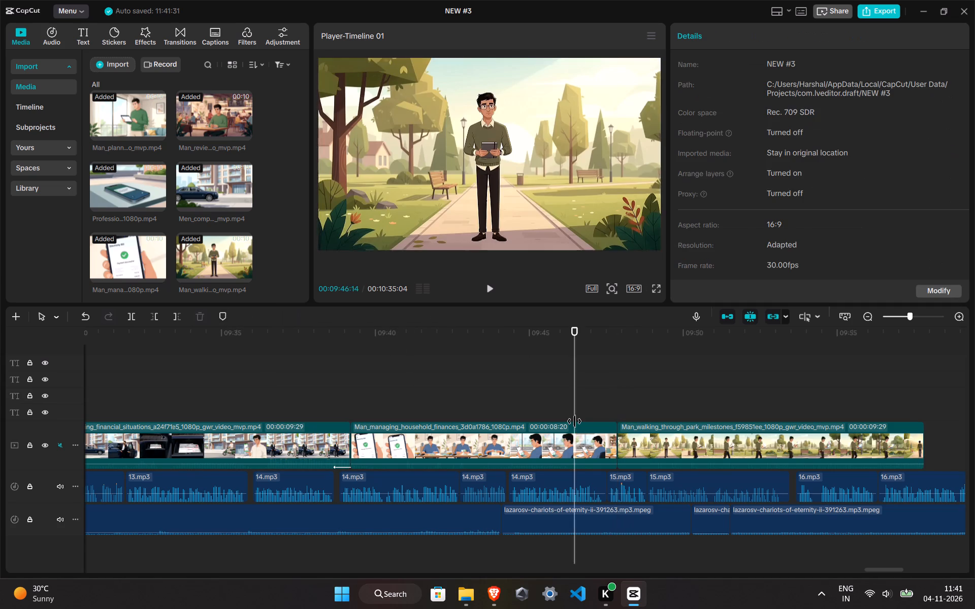
pyautogui.press('space')
pyautogui.click(583, 431)
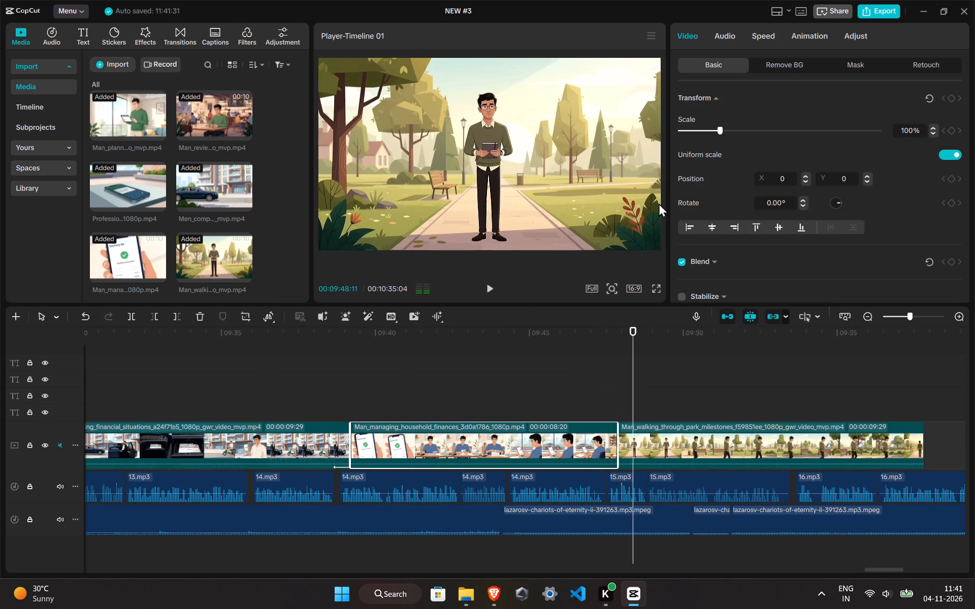
pyautogui.click(809, 31)
pyautogui.click(739, 150)
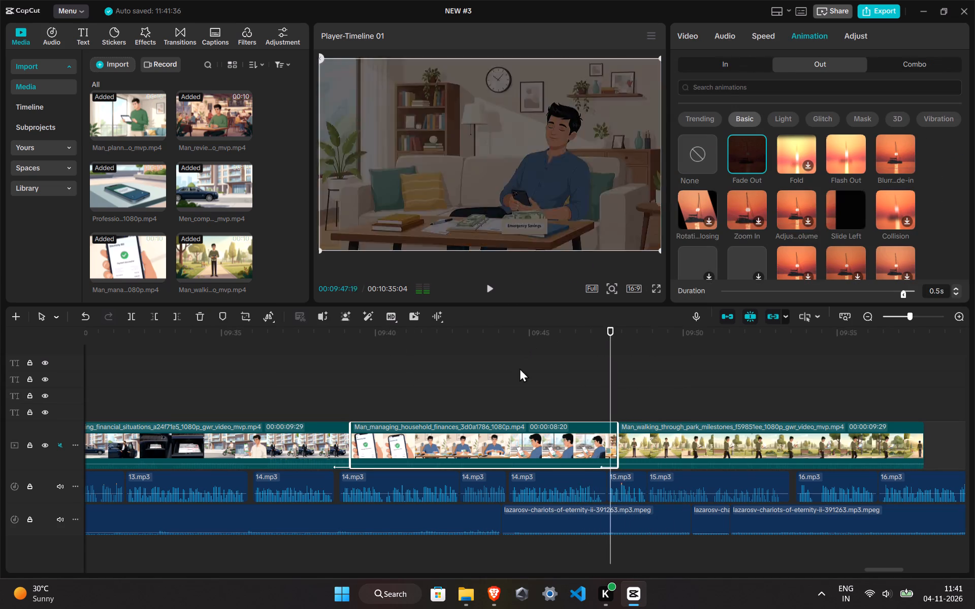
# Play back the park-walking clip, split it at 00:09:48:25 and delete its opening segment.
pyautogui.click(550, 371)
pyautogui.press('space')
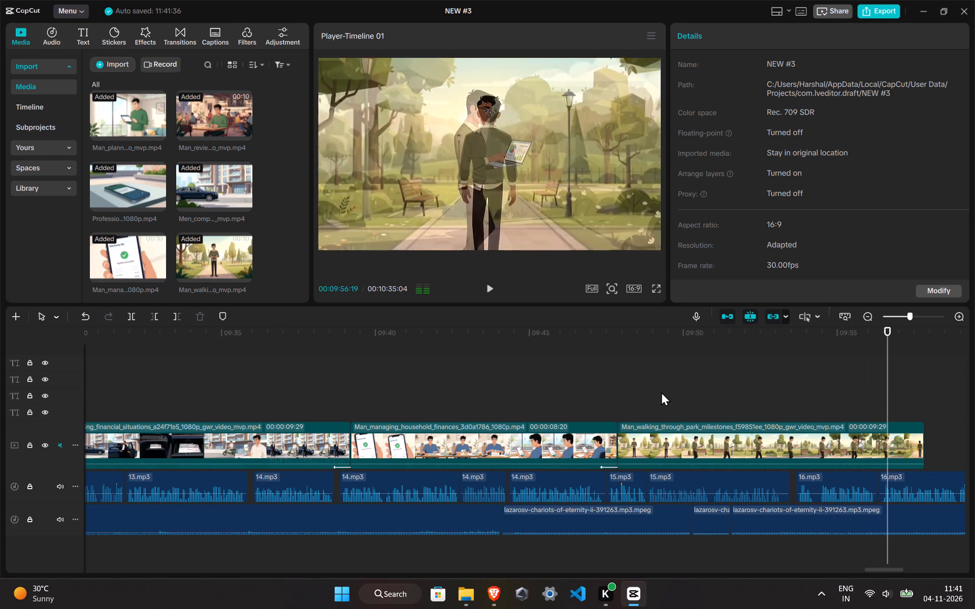
pyautogui.click(653, 389)
pyautogui.click(644, 408)
pyautogui.click(647, 441)
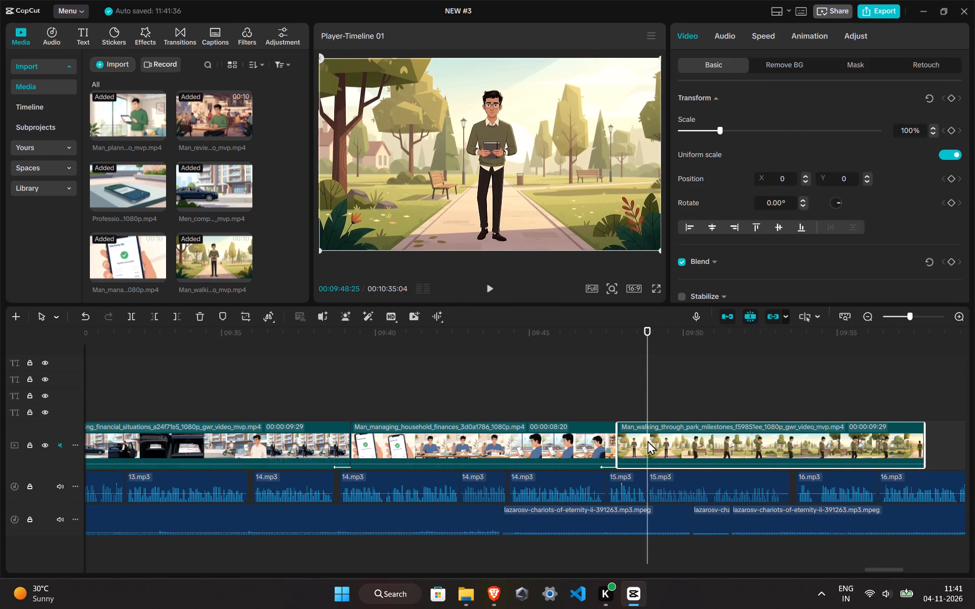
pyautogui.hotkey('ctrl', 'b')
pyautogui.click(646, 441)
pyautogui.click(641, 442)
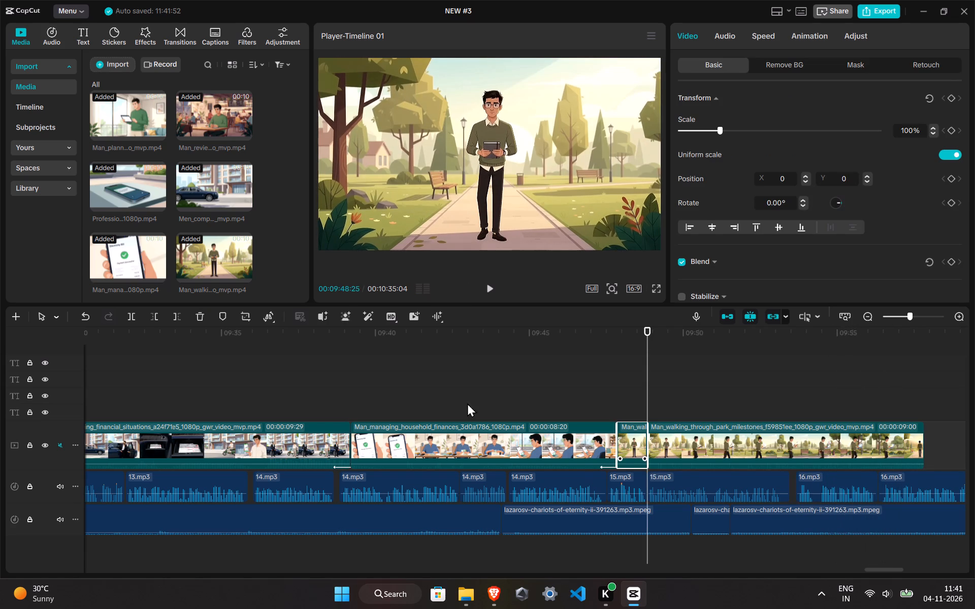
pyautogui.click(201, 311)
# Replay the transition into the park-walking clip, split it at 00:09:48:20 and delete the opening segment.
pyautogui.press('space')
pyautogui.click(570, 395)
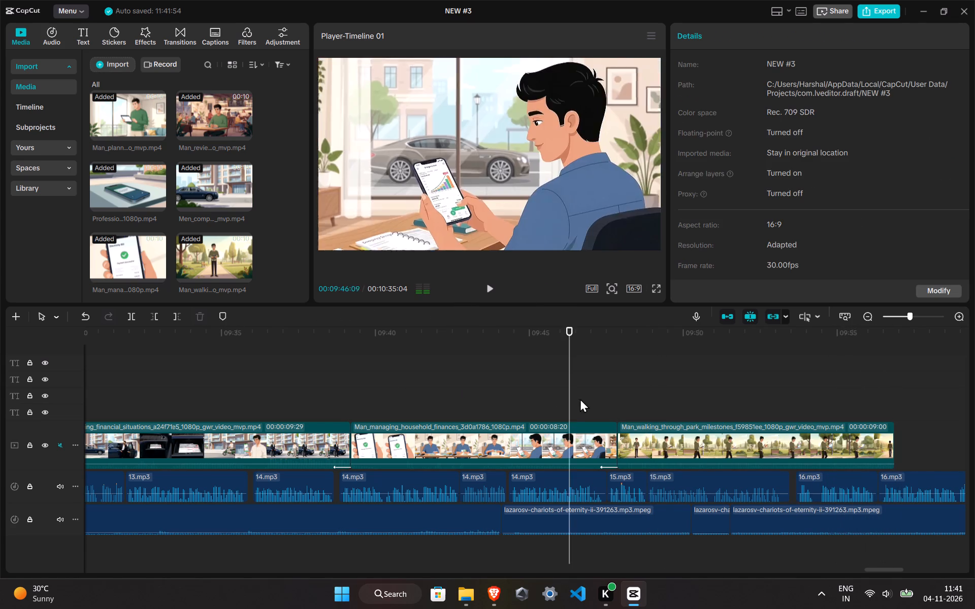
pyautogui.press('space')
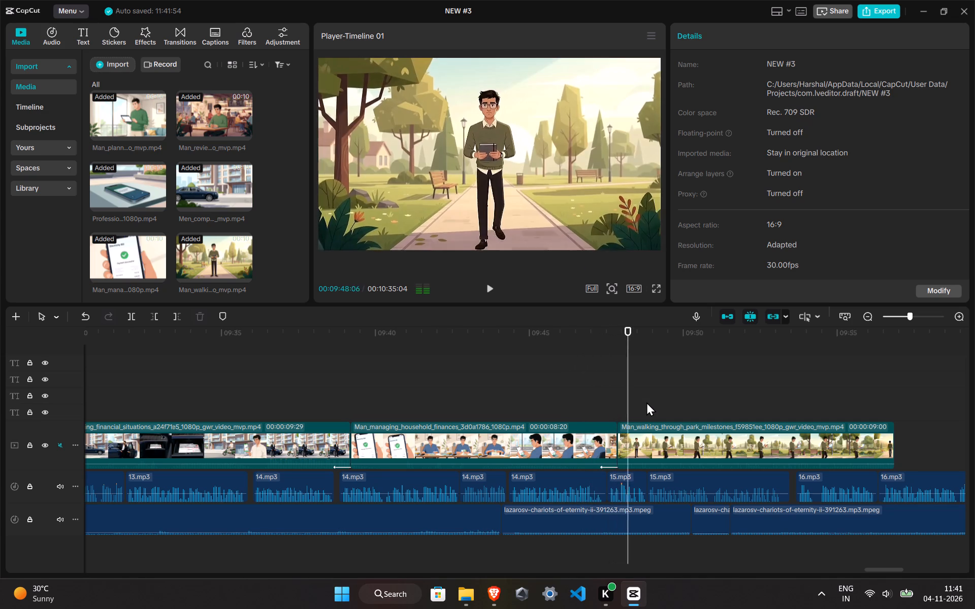
pyautogui.doubleClick(645, 408)
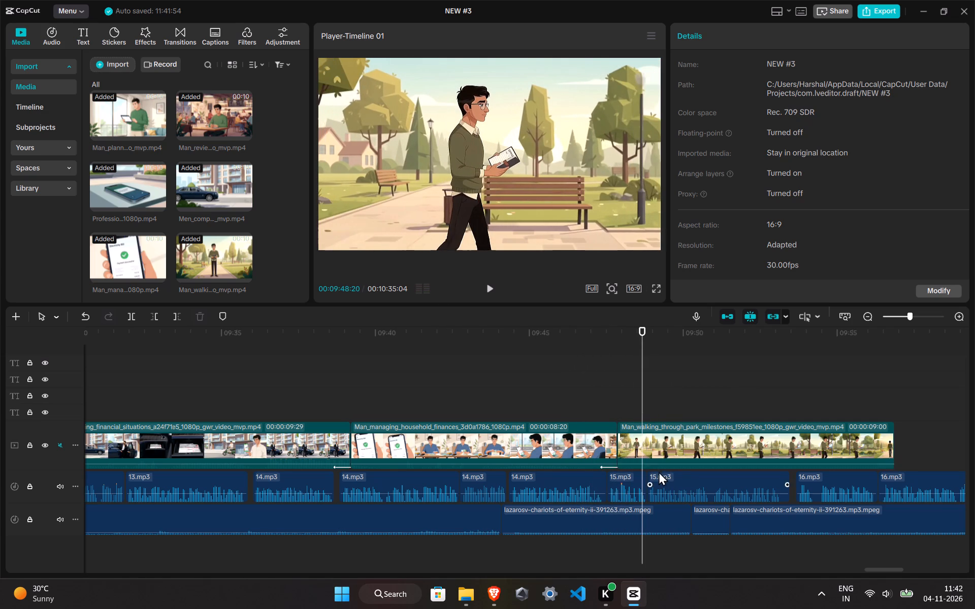
pyautogui.click(631, 441)
pyautogui.hotkey('ctrl', 'b')
pyautogui.click(630, 441)
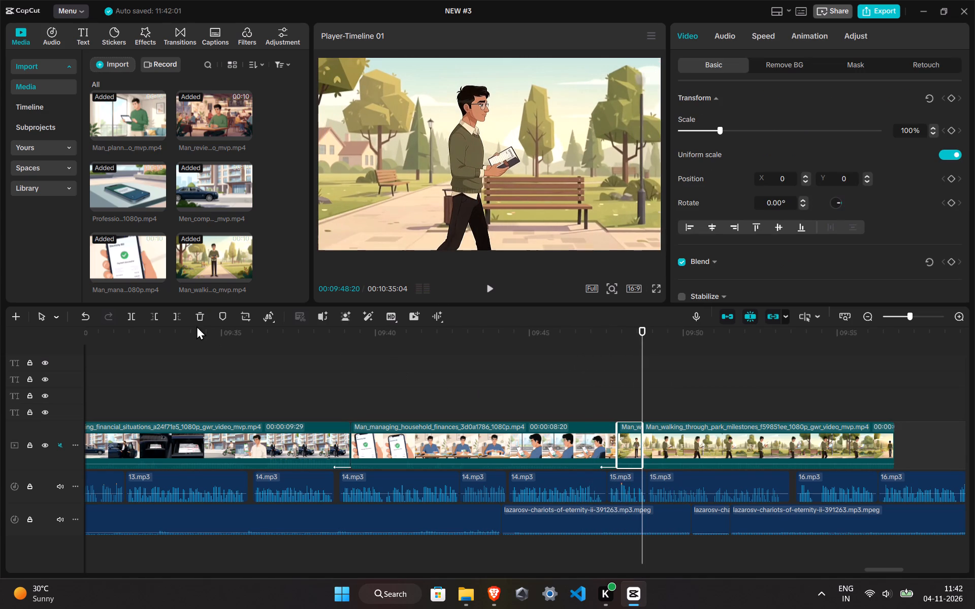
pyautogui.click(196, 325)
pyautogui.click(200, 320)
# Play the trimmed park-walking clip against the narration, split it at 00:09:53:20 and delete the segment after the cut.
pyautogui.press('space')
pyautogui.click(608, 385)
pyautogui.press('space')
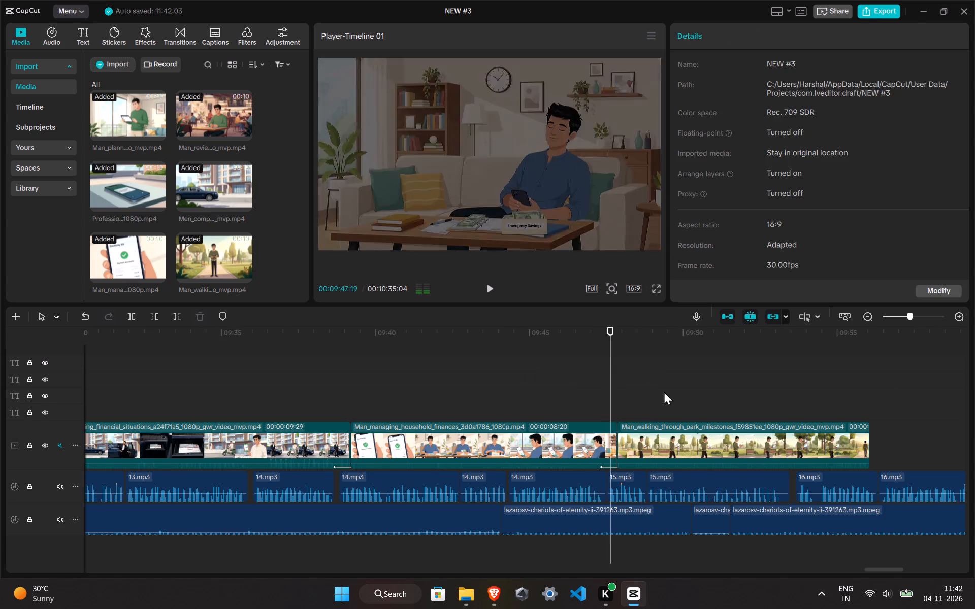
pyautogui.keyDown('ctrl'); pyautogui.scroll(5, 741, 470); pyautogui.keyUp('ctrl')
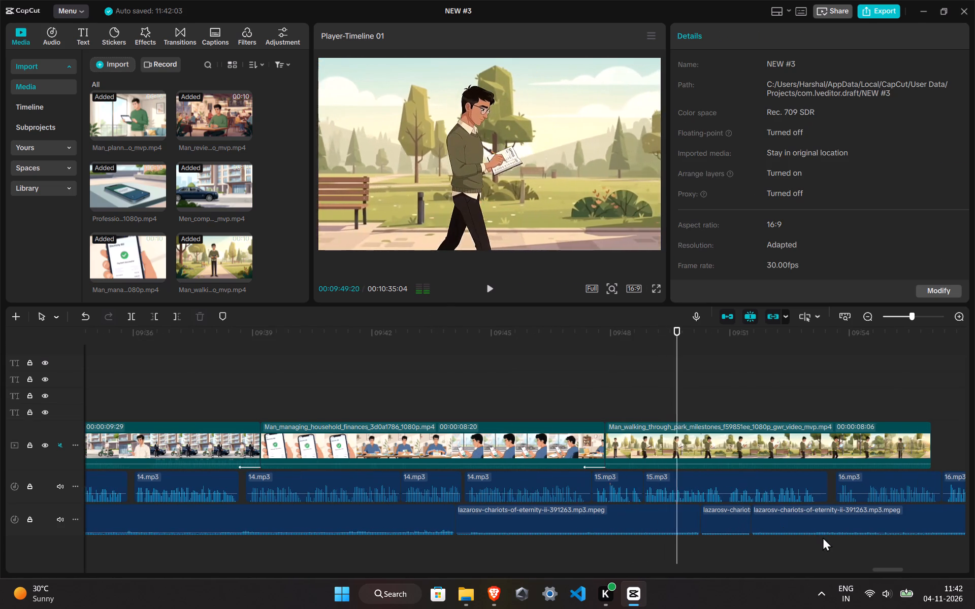
pyautogui.click(891, 564)
pyautogui.click(890, 565)
pyautogui.click(889, 569)
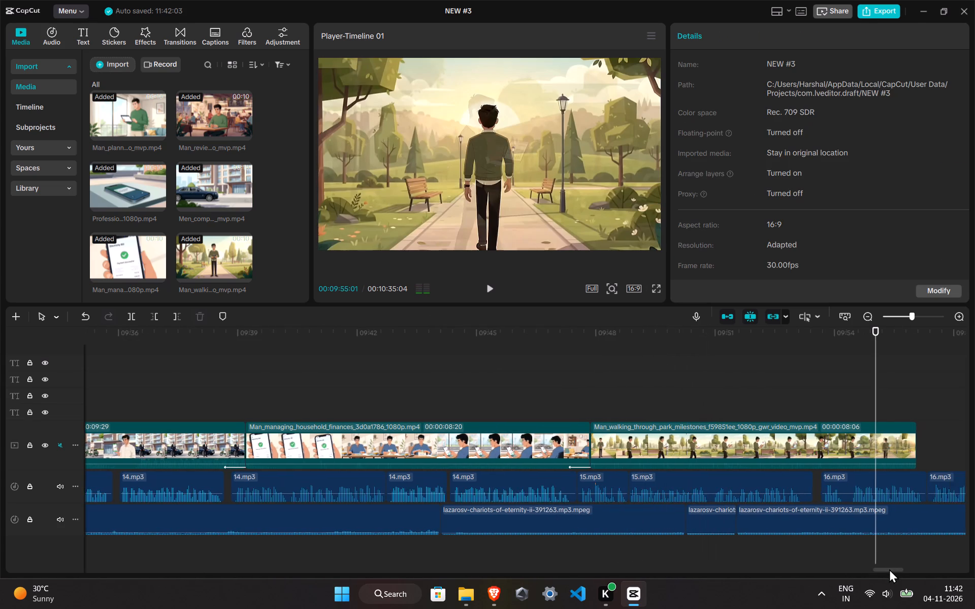
pyautogui.press('space')
pyautogui.moveTo(711, 390); pyautogui.dragTo(717, 390)
pyautogui.moveTo(720, 392); pyautogui.dragTo(714, 398)
pyautogui.click(714, 420)
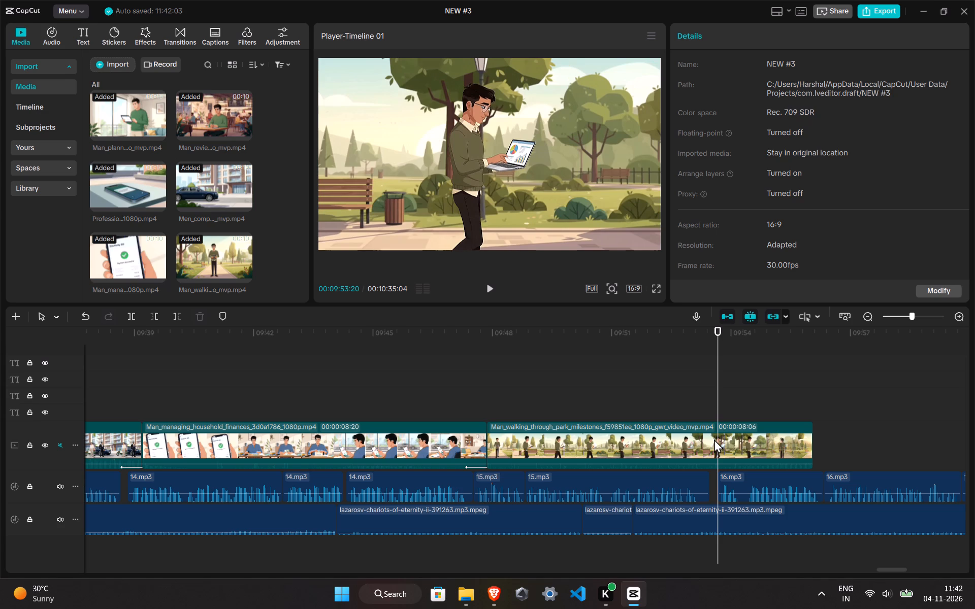
pyautogui.click(714, 439)
pyautogui.hotkey('ctrl', 'b')
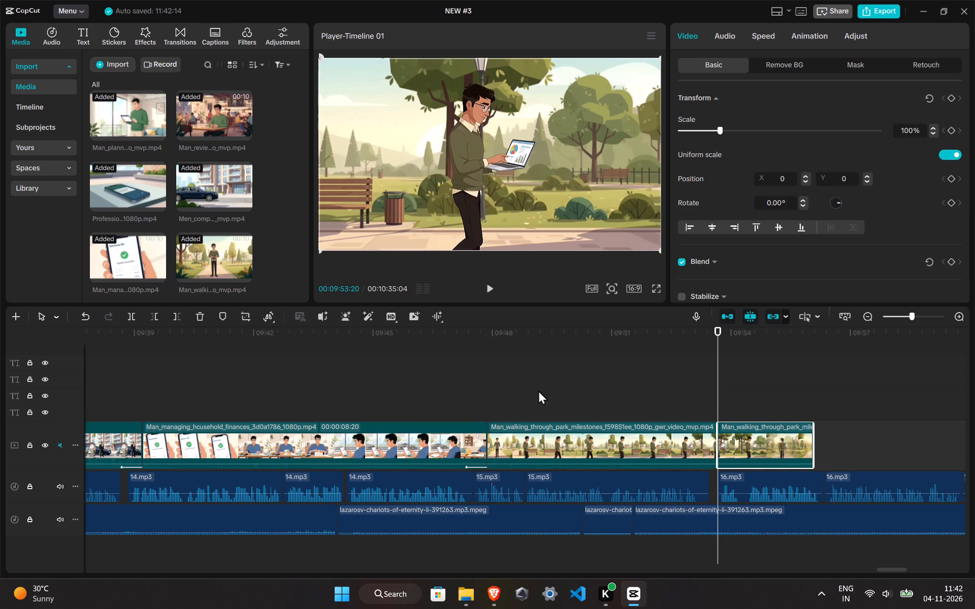
pyautogui.click(199, 317)
# Apply the Fade Out animation to the end of the trimmed park-walking clip.
pyautogui.click(689, 446)
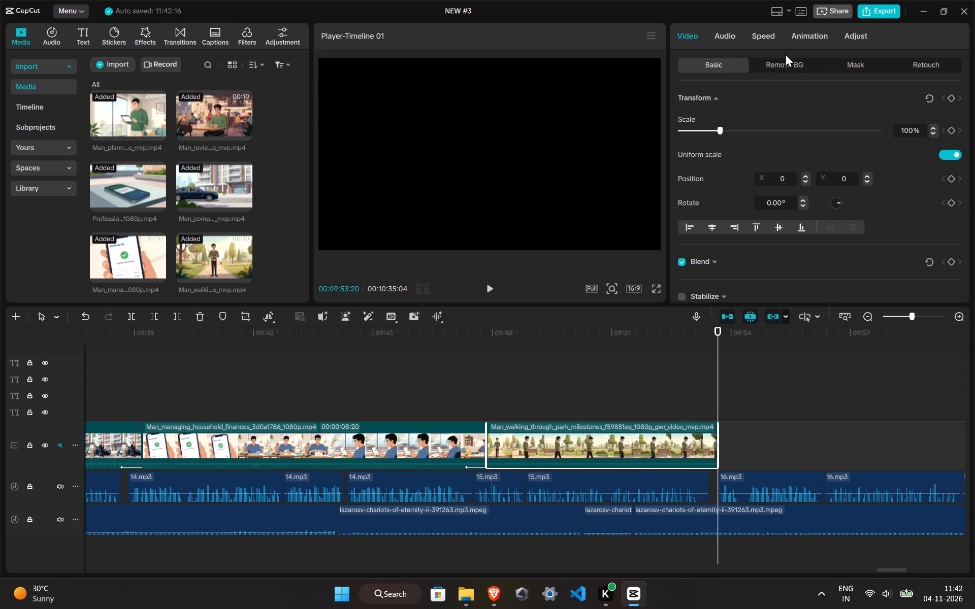
pyautogui.click(787, 52)
pyautogui.click(795, 39)
pyautogui.click(755, 140)
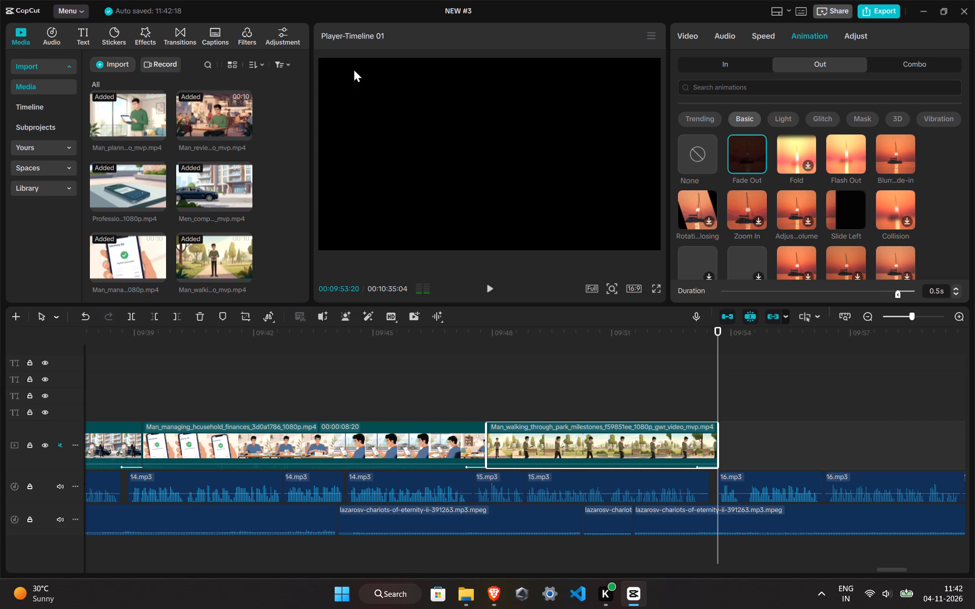
# Listen to the narration beyond the park-walking clip up to the gap before 18.mp3, checking the stretch without video.
pyautogui.click(413, 371)
pyautogui.press('space')
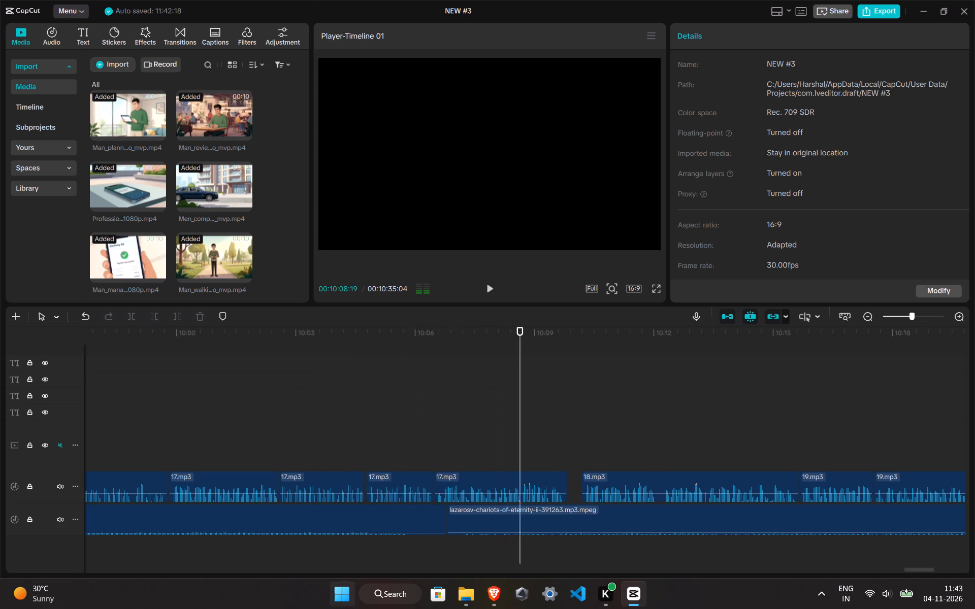
pyautogui.moveTo(570, 461); pyautogui.dragTo(575, 459)
pyautogui.click(575, 459)
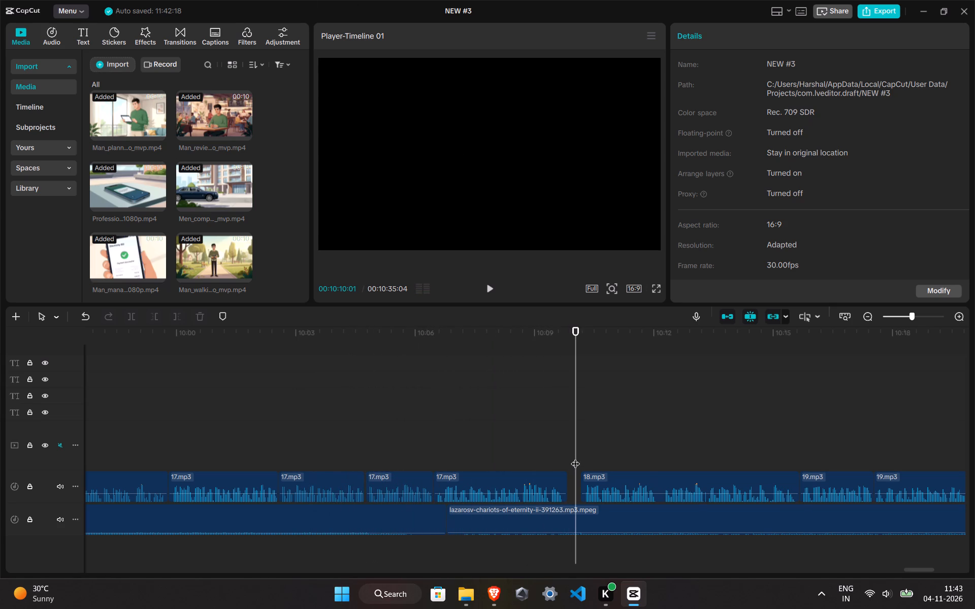
pyautogui.moveTo(574, 453); pyautogui.dragTo(569, 449)
pyautogui.click(565, 444)
pyautogui.press('space')
pyautogui.scroll(-9, 554, 467)
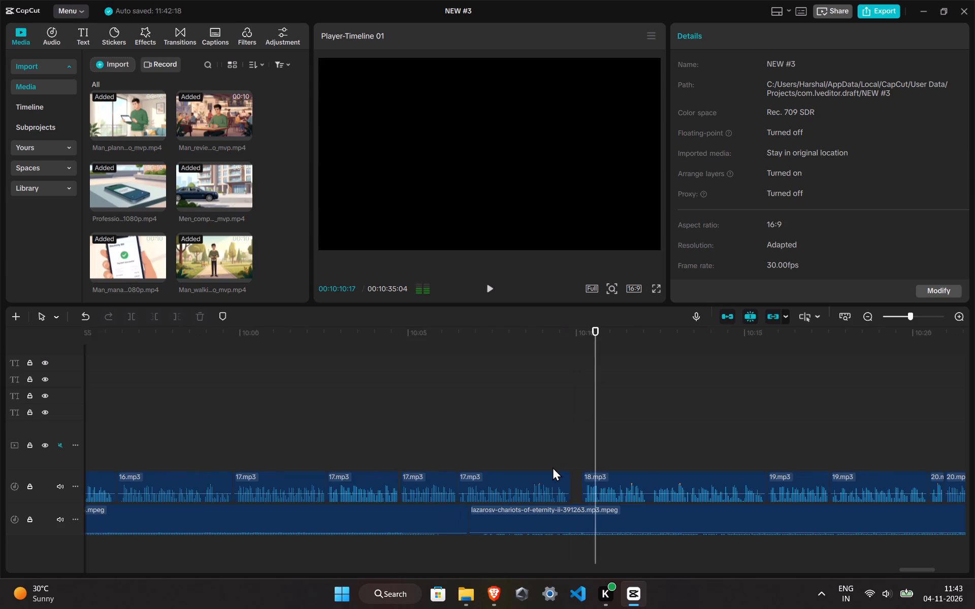
pyautogui.scroll(-2, 552, 467)
pyautogui.click(580, 455)
pyautogui.click(584, 451)
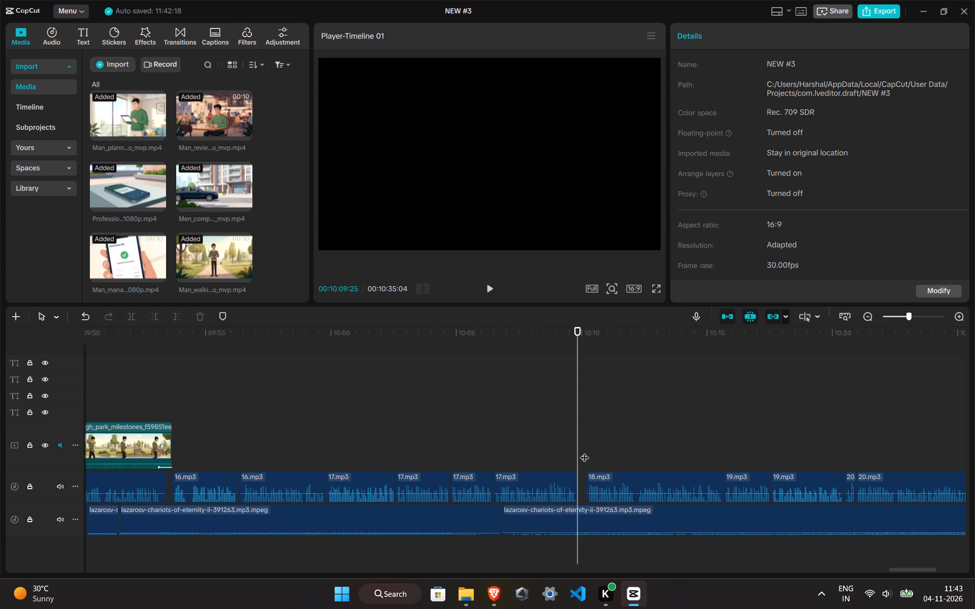
pyautogui.moveTo(584, 451); pyautogui.dragTo(170, 374)
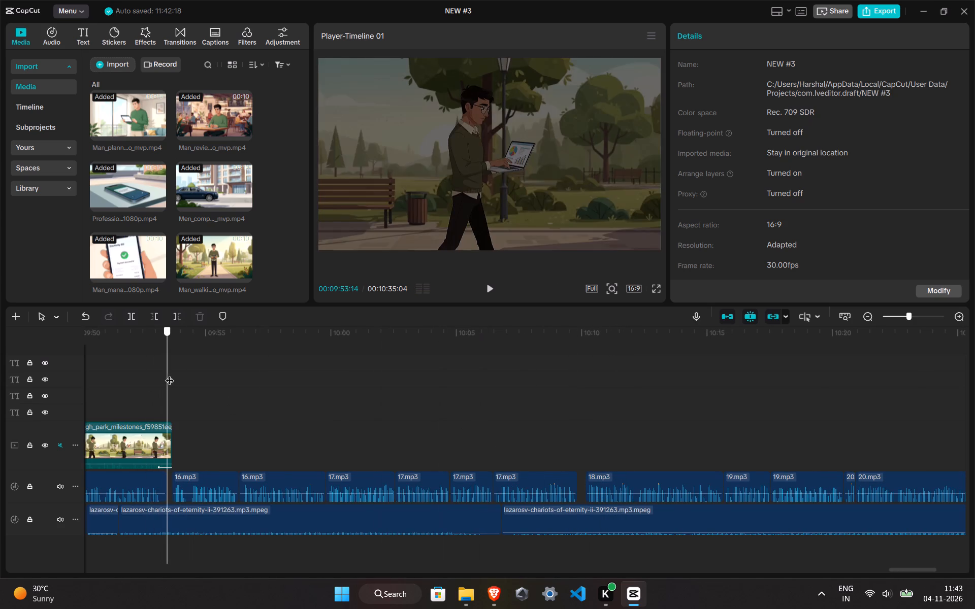
pyautogui.moveTo(170, 374); pyautogui.dragTo(136, 356)
pyautogui.press('space')
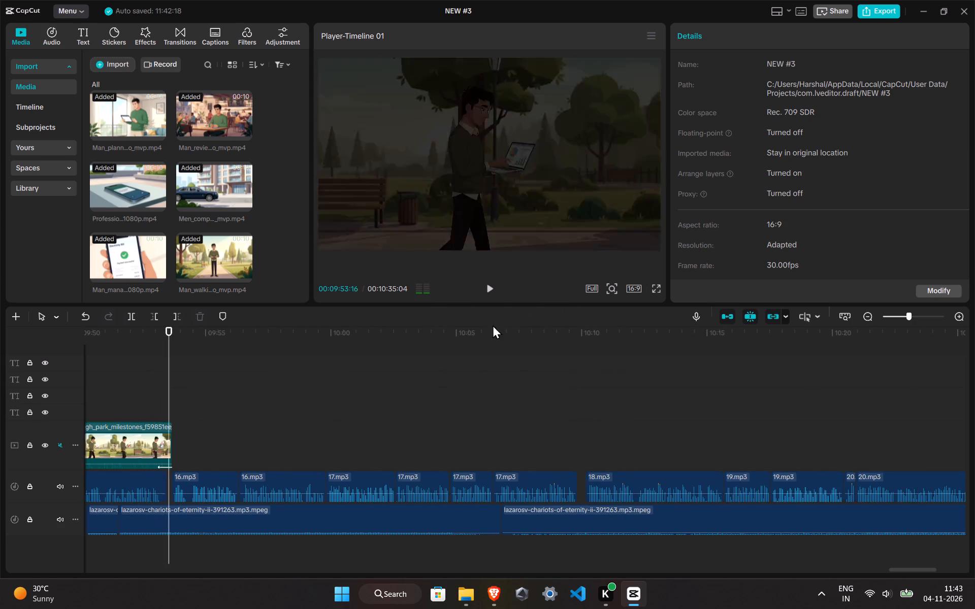
pyautogui.keyDown('ctrl'); pyautogui.scroll(-11, 180, 394); pyautogui.keyUp('ctrl')
pyautogui.click(270, 407)
pyautogui.press('space')
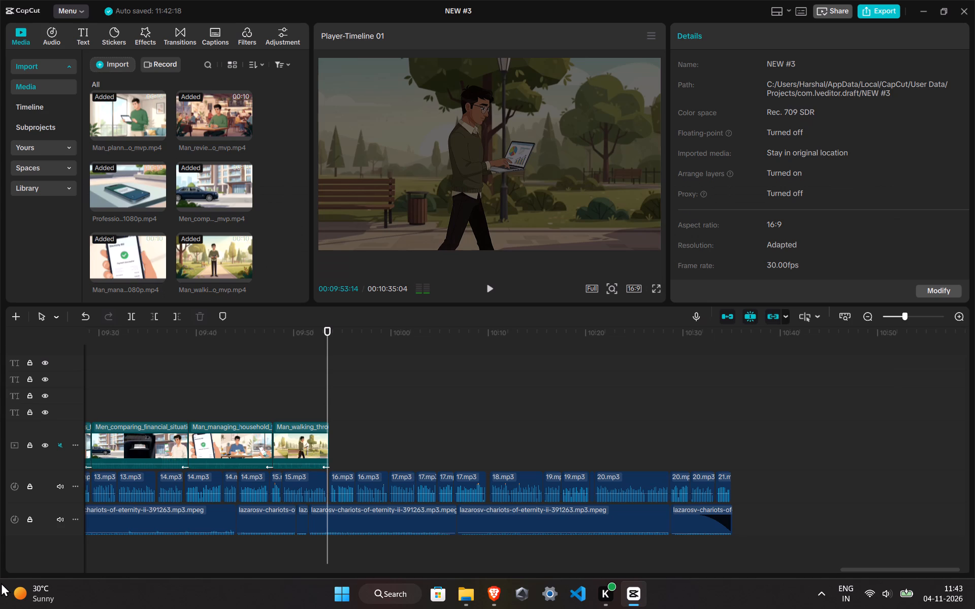
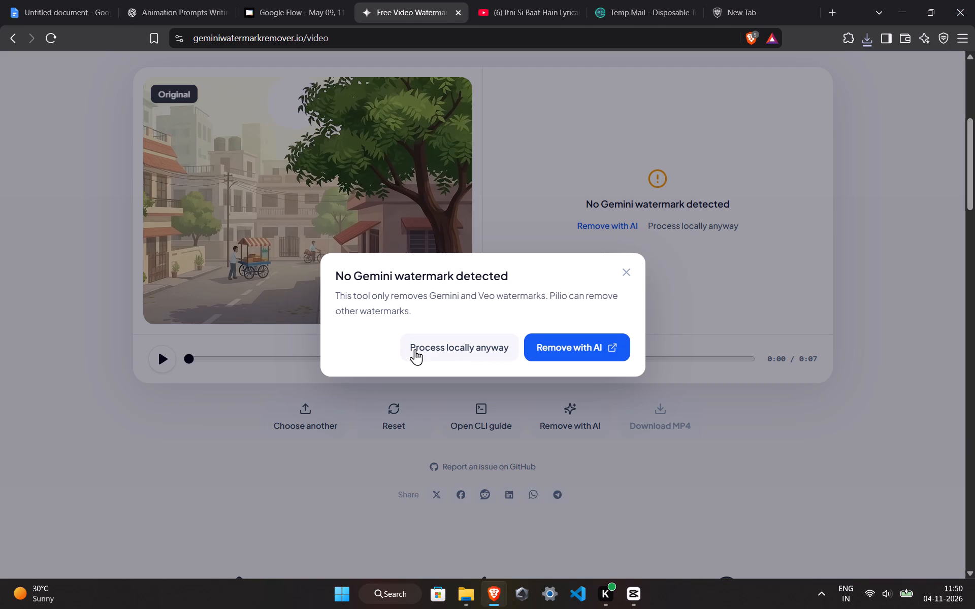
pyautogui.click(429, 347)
# Load Man_reviewing_budget_and_planning_eba3117c_1080p.mp4 into the watermark remover and start its local cleanup.
pyautogui.click(338, 433)
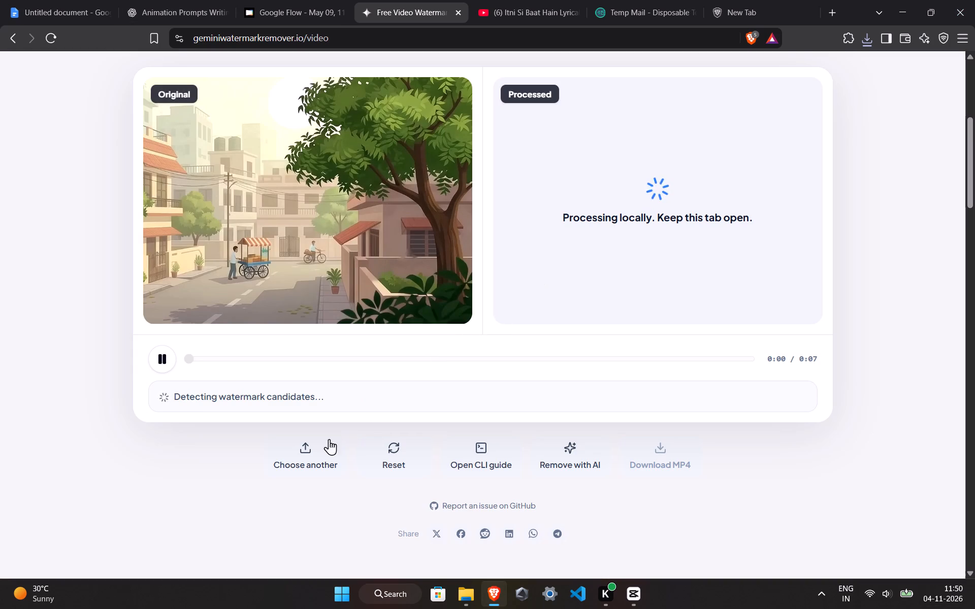
pyautogui.click(316, 447)
pyautogui.click(193, 132)
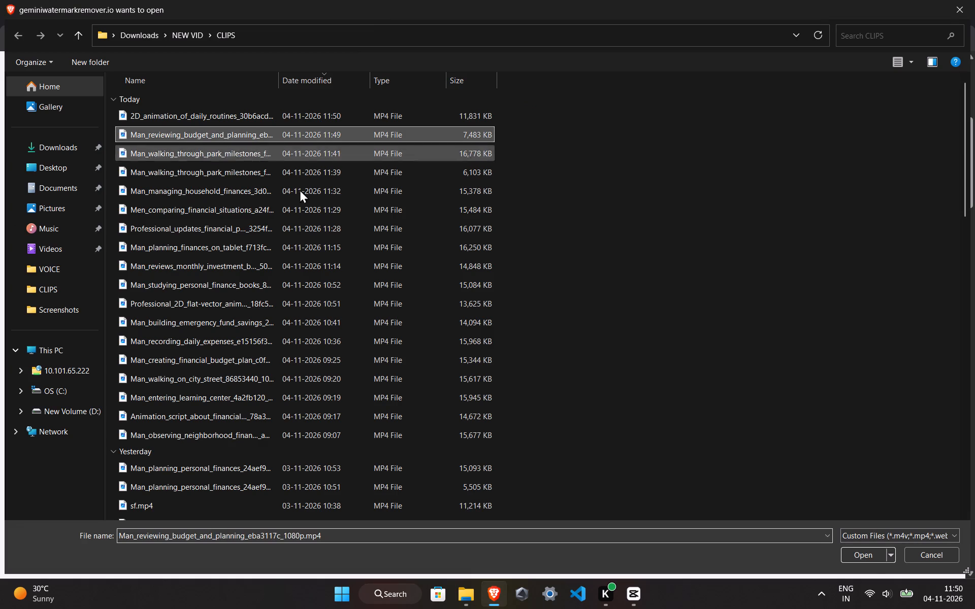
pyautogui.click(854, 555)
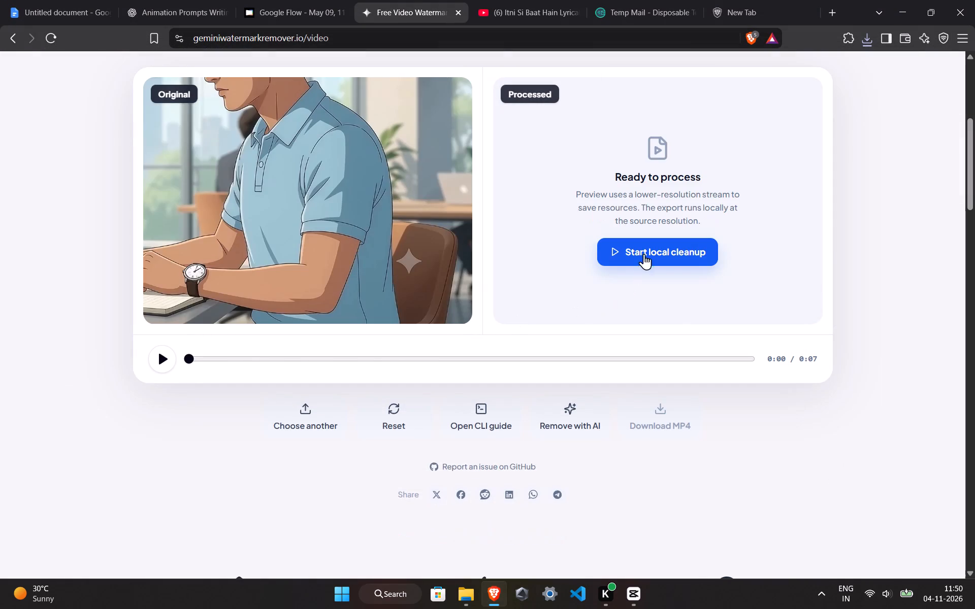
pyautogui.click(646, 252)
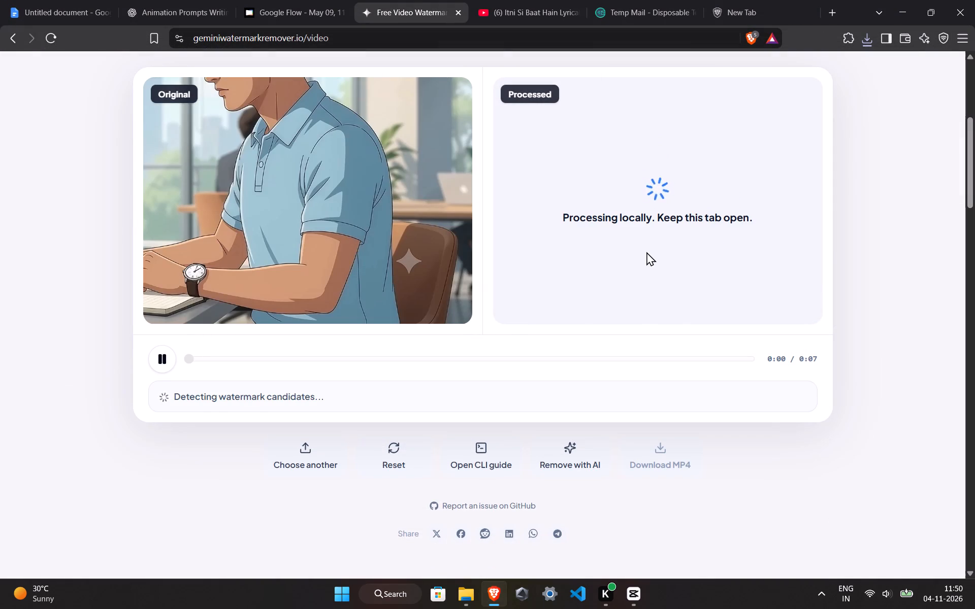
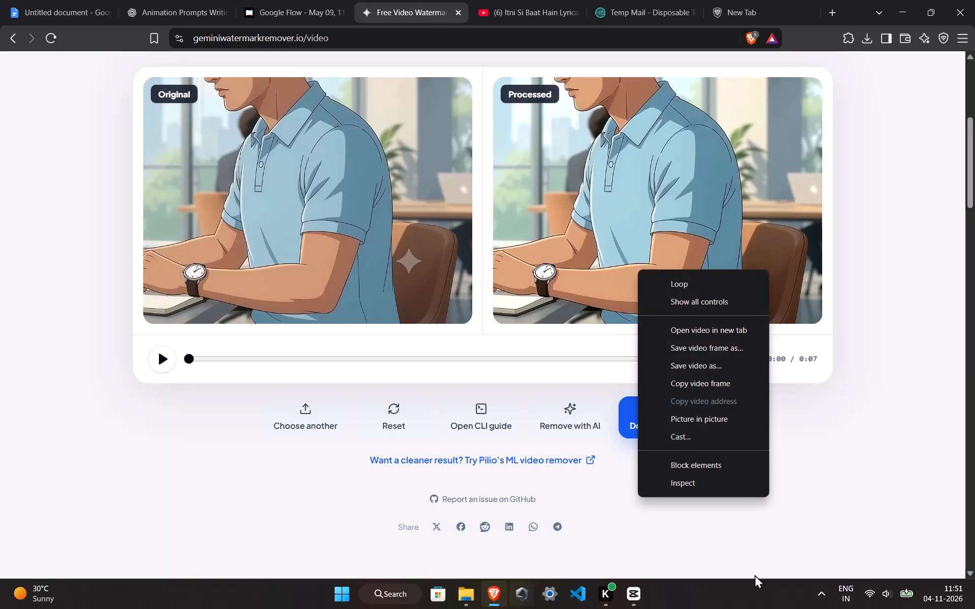
# Download the cleaned budget-planning video into CLIPS, overwriting the existing Man_reviewing_budget_and_planning_eba3117c_1080p.mp4.
pyautogui.click(897, 487)
pyautogui.click(655, 424)
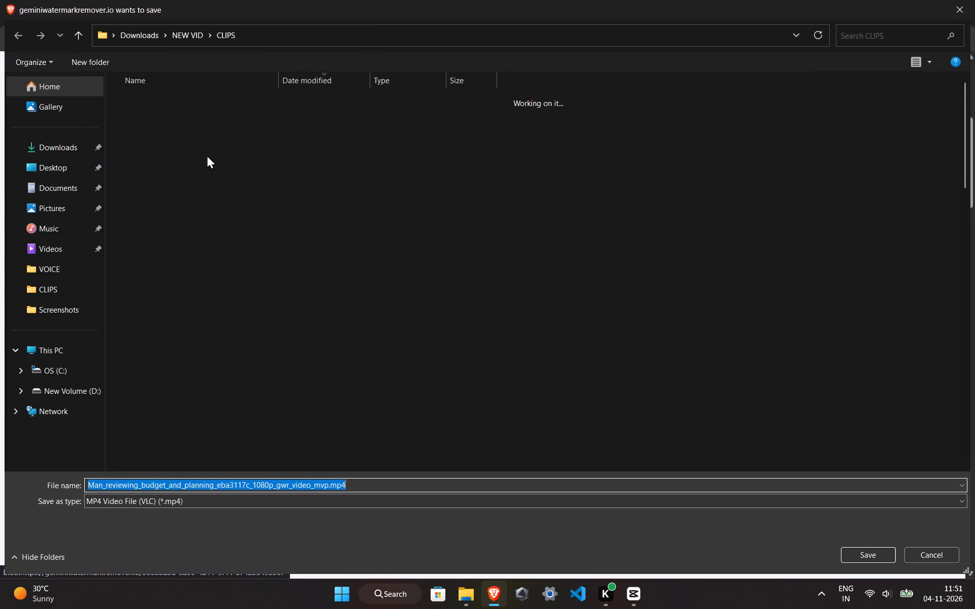
pyautogui.click(209, 128)
pyautogui.click(862, 555)
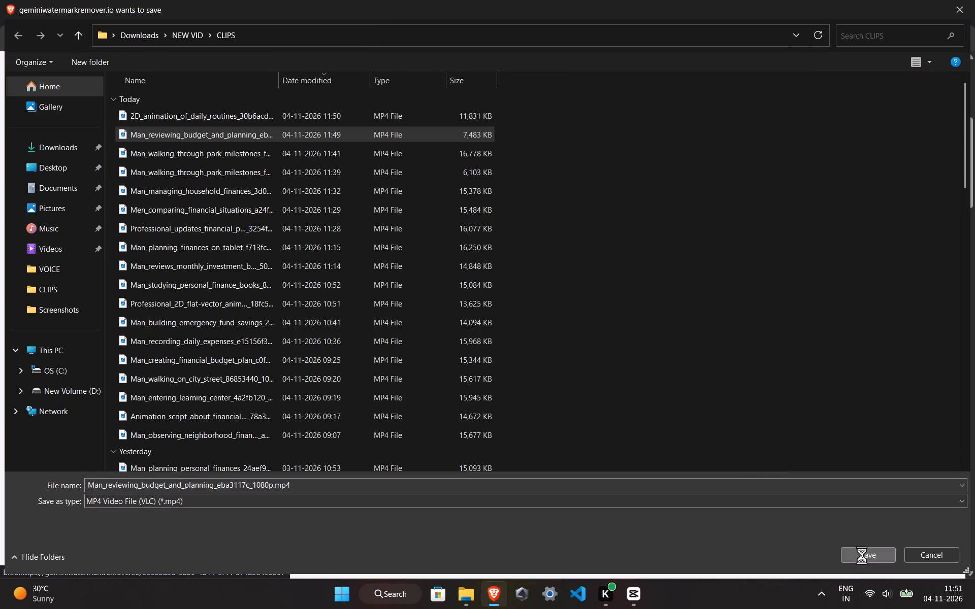
pyautogui.click(561, 292)
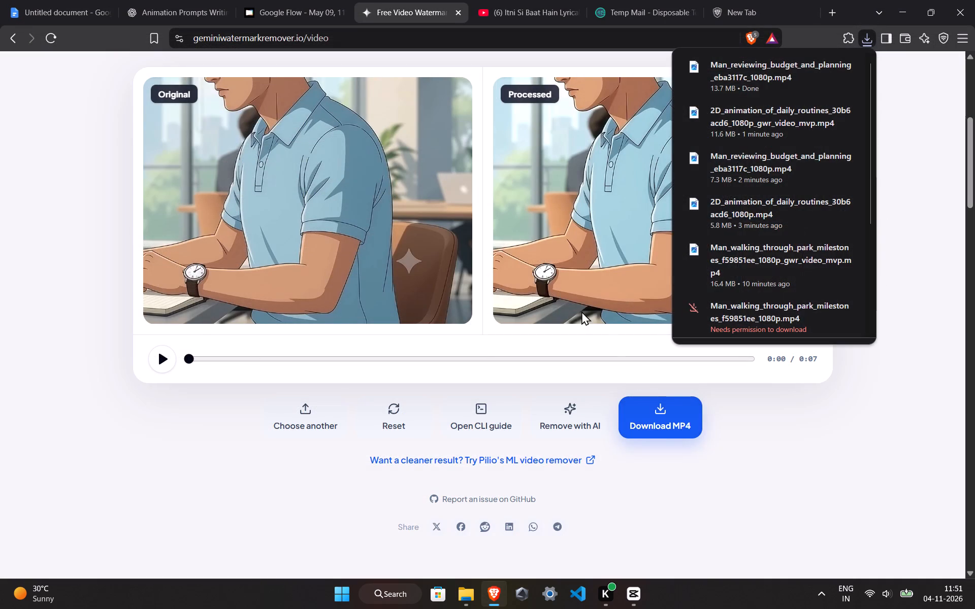
# Switch to CapCut and import the cleaned Man_reviewing_budget_and_planning and 2D_animation_of_daily_routines videos from the CLIPS folder.
pyautogui.click(637, 580)
pyautogui.click(97, 59)
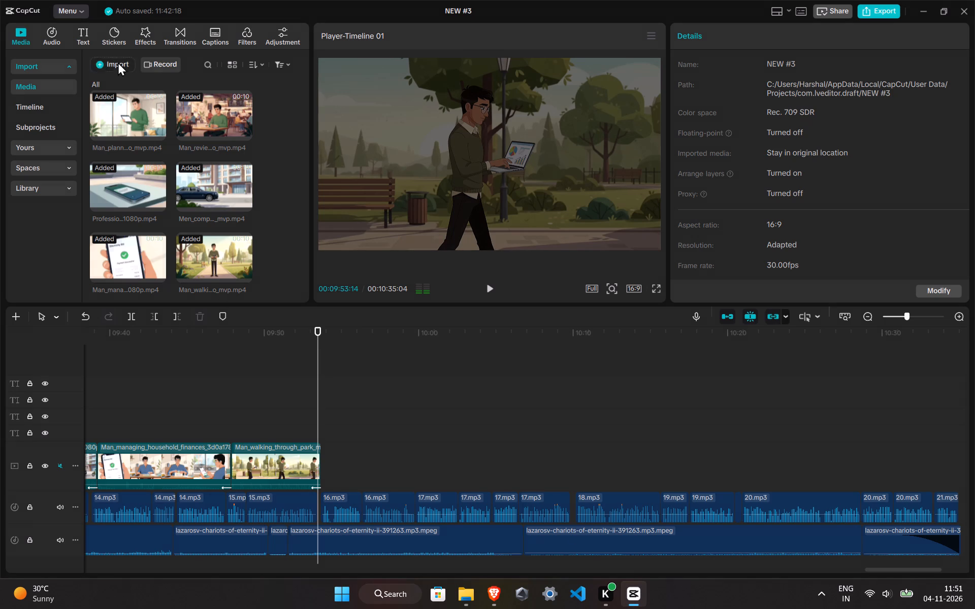
pyautogui.click(163, 88)
pyautogui.click(156, 127)
pyautogui.click(164, 124)
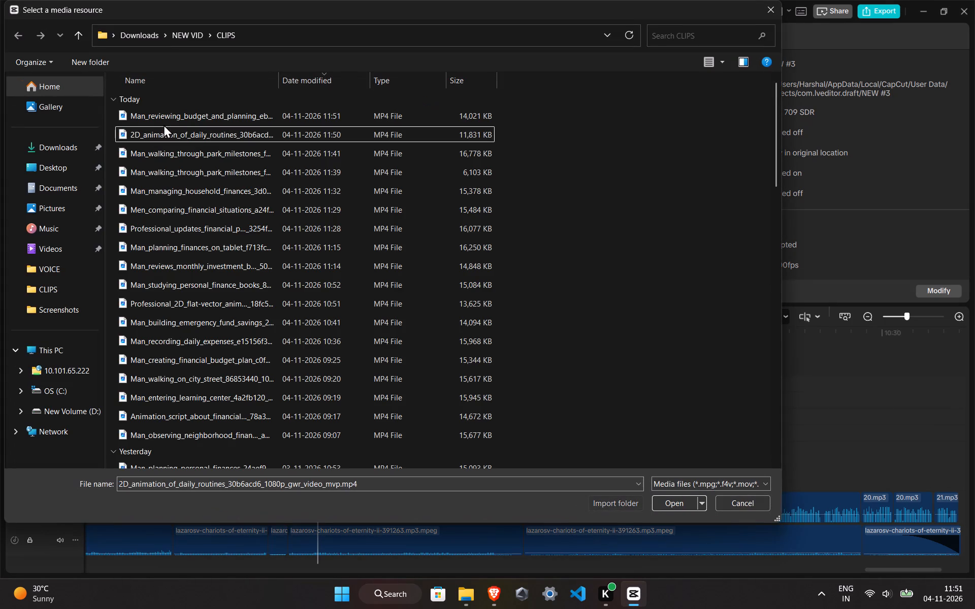
pyautogui.click(178, 118)
pyautogui.keyDown('ctrl'); pyautogui.click(183, 125); pyautogui.keyUp('ctrl')
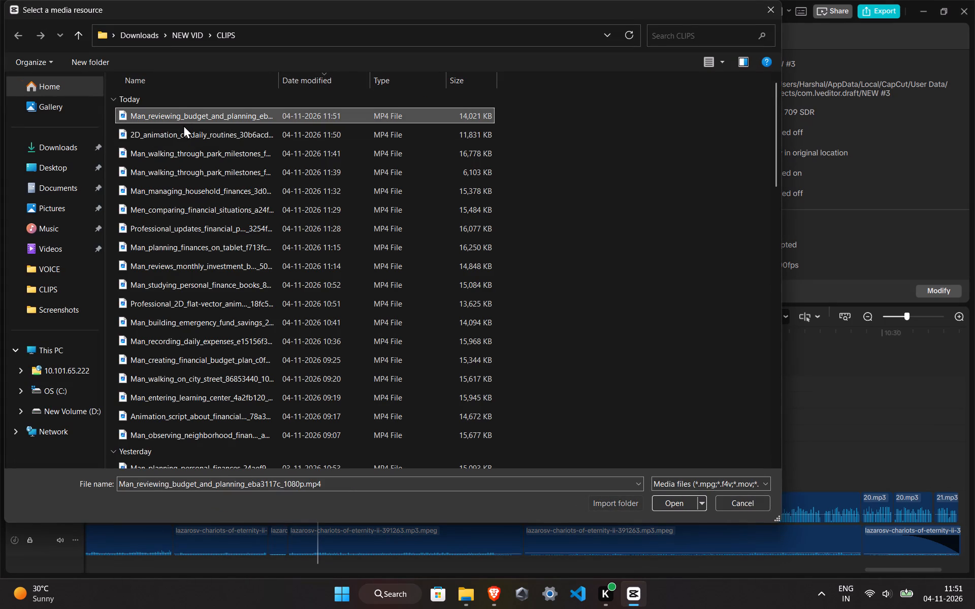
pyautogui.keyDown('ctrl'); pyautogui.click(188, 141); pyautogui.keyUp('ctrl')
pyautogui.click(691, 503)
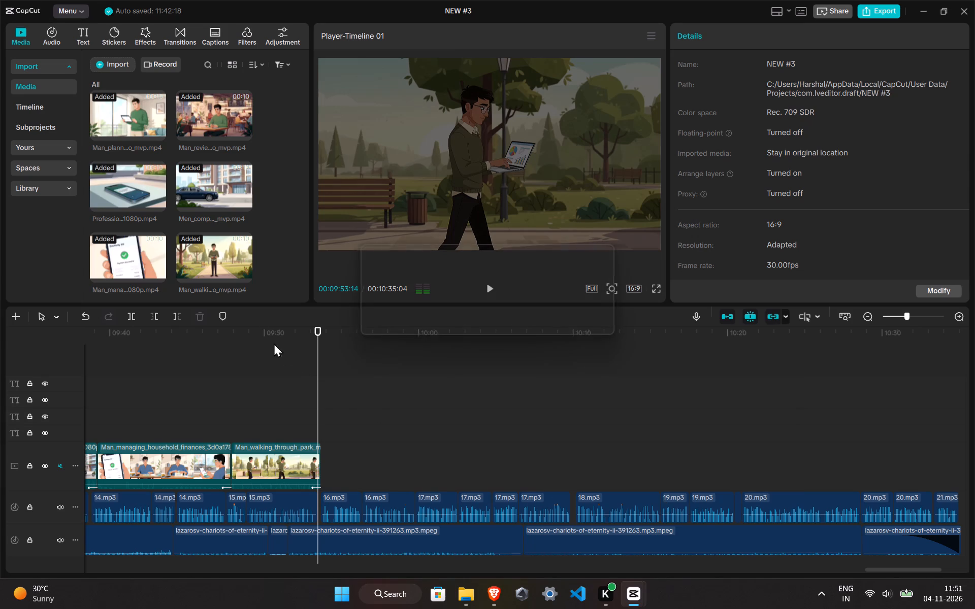
# Place the 2D_animation_of_daily_routines clip on the main video track directly after the Man_walking_through_park clip.
pyautogui.scroll(-2, 238, 293)
pyautogui.click(199, 275)
pyautogui.moveTo(200, 259); pyautogui.dragTo(332, 462)
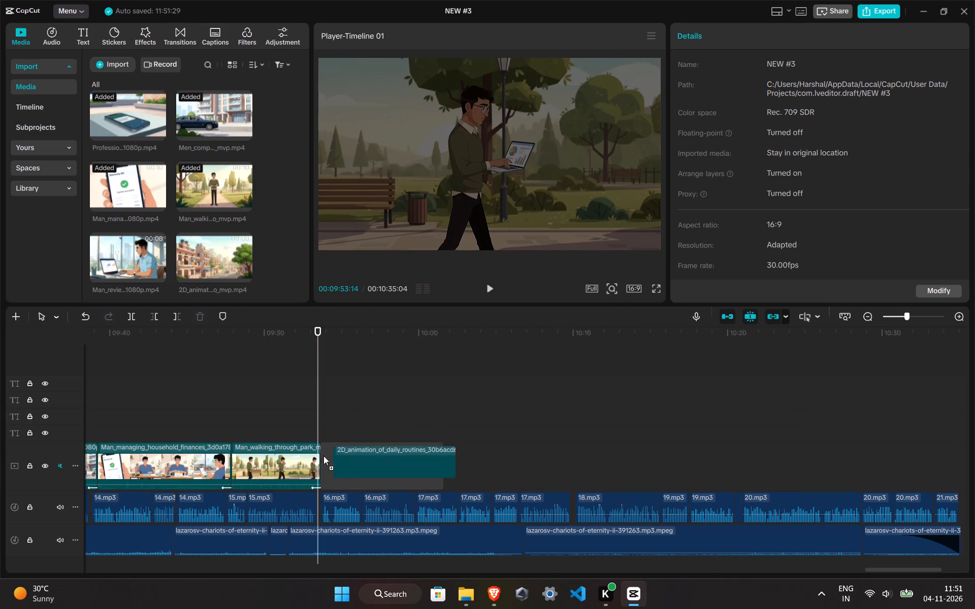
# Play the timeline from the end of the park clip to check the daily routines scenes against the 16.mp3 and 17.mp3 narration.
pyautogui.click(286, 433)
pyautogui.press('space')
pyautogui.keyDown('ctrl'); pyautogui.scroll(9, 420, 453); pyautogui.keyUp('ctrl')
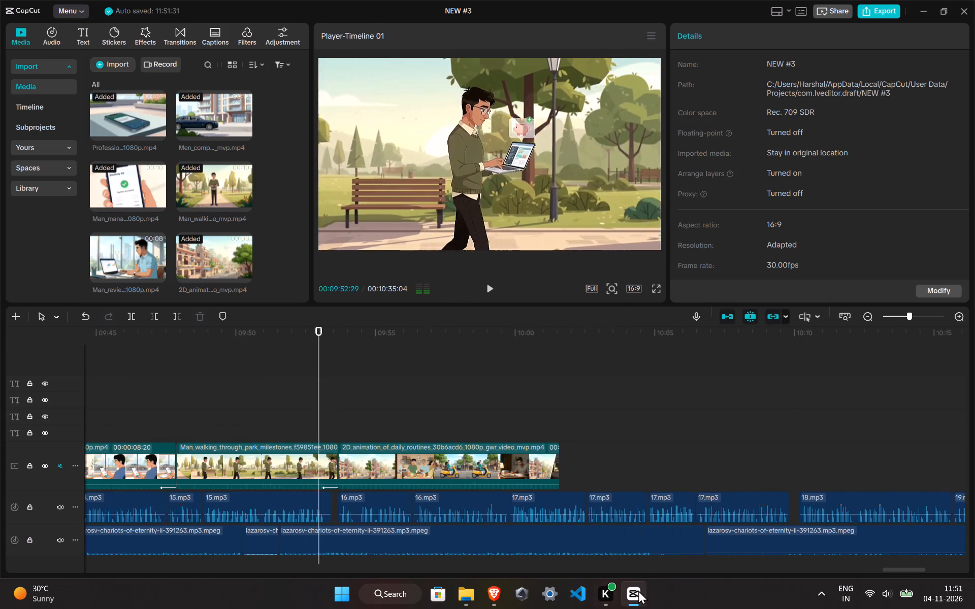
pyautogui.moveTo(905, 566); pyautogui.dragTo(916, 565)
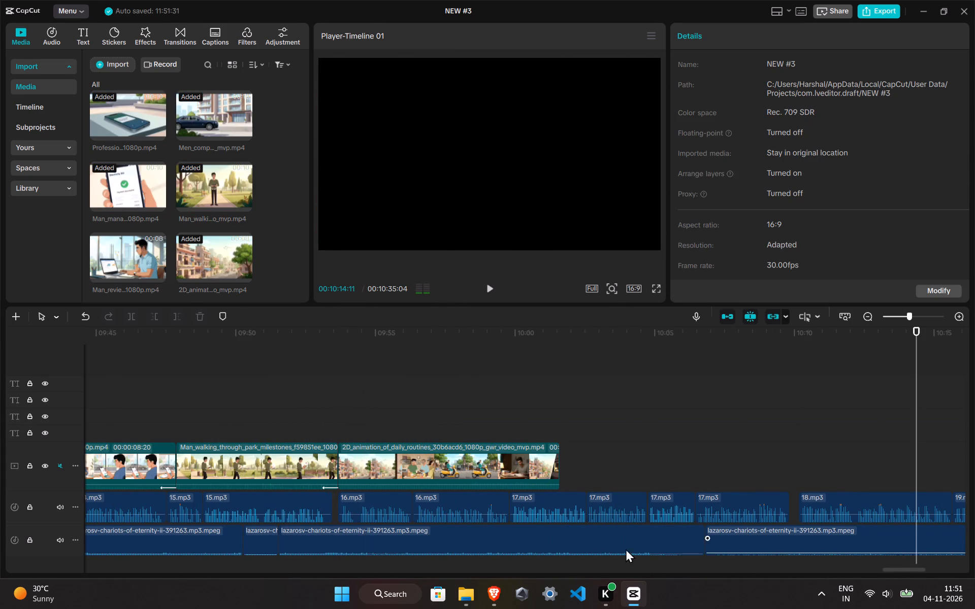
pyautogui.click(403, 407)
pyautogui.press('space')
pyautogui.click(307, 404)
pyautogui.press('space')
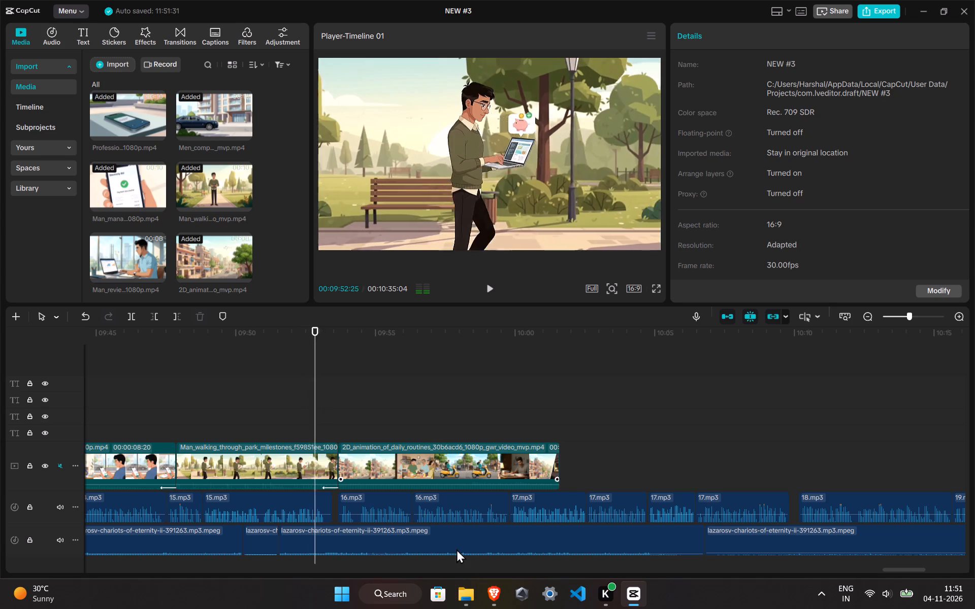
pyautogui.keyDown('ctrl'); pyautogui.scroll(3, 478, 429); pyautogui.keyUp('ctrl')
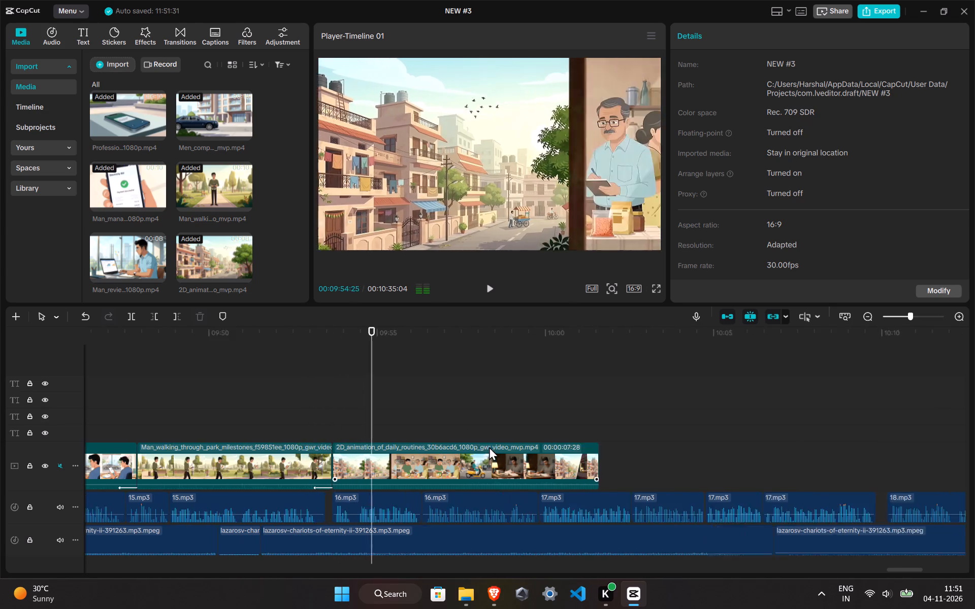
pyautogui.keyDown('ctrl'); pyautogui.scroll(8, 489, 447); pyautogui.keyUp('ctrl')
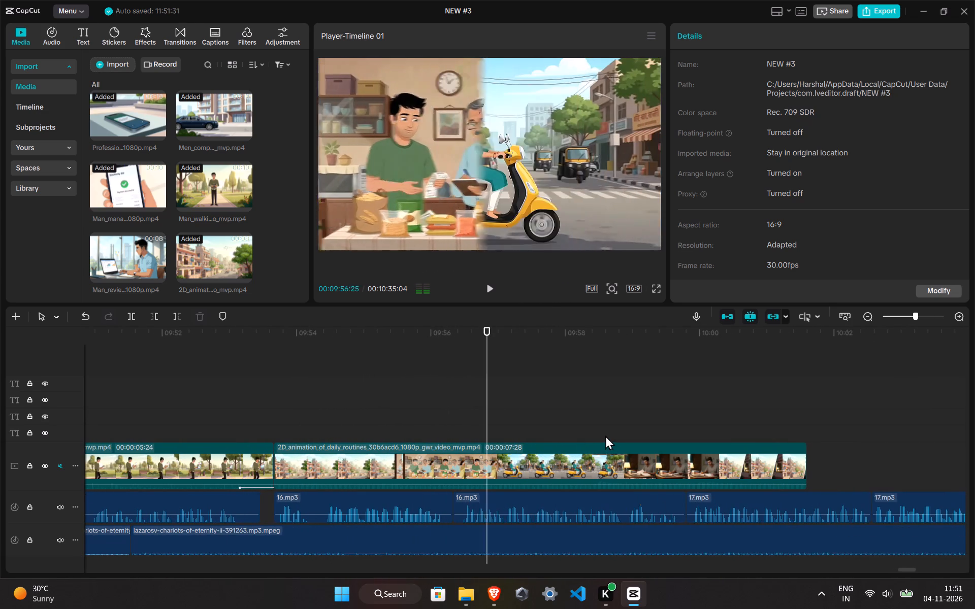
pyautogui.keyDown('ctrl'); pyautogui.scroll(-4, 707, 451); pyautogui.keyUp('ctrl')
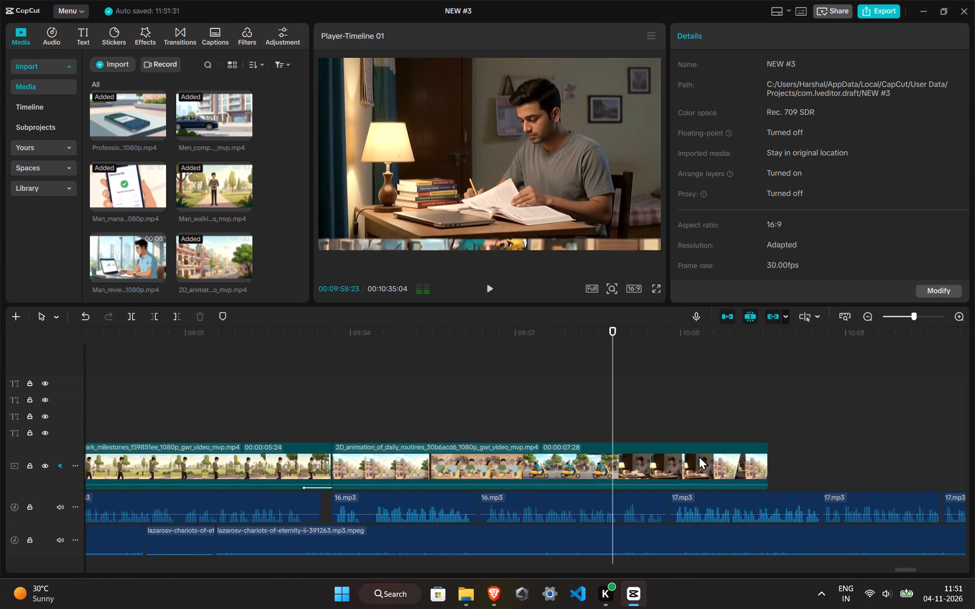
pyautogui.keyDown('ctrl'); pyautogui.scroll(-2, 699, 456); pyautogui.keyUp('ctrl')
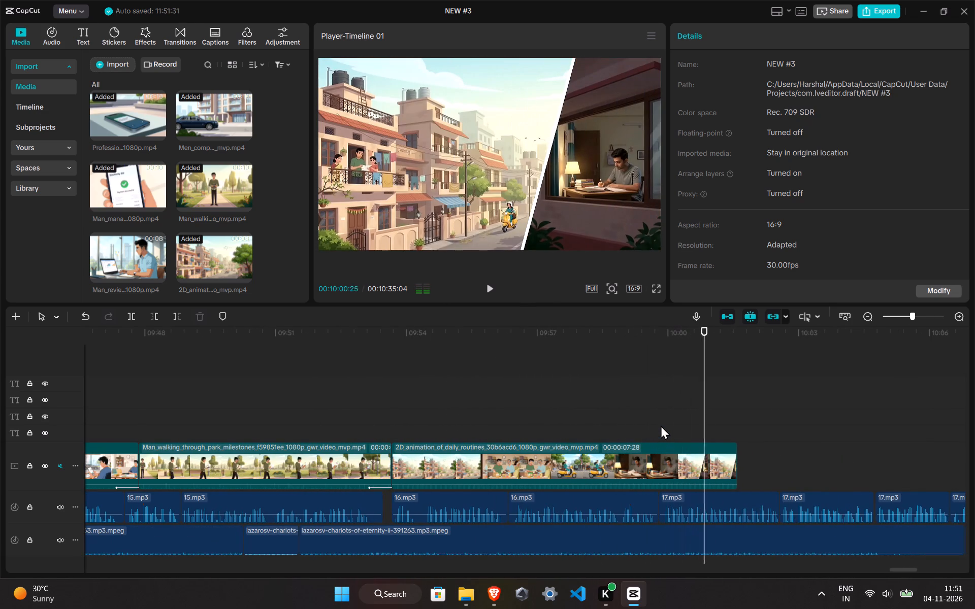
# Split the daily routines clip at 00:09:58:01 during the scooter scene and delete the part after the cut.
pyautogui.click(656, 423)
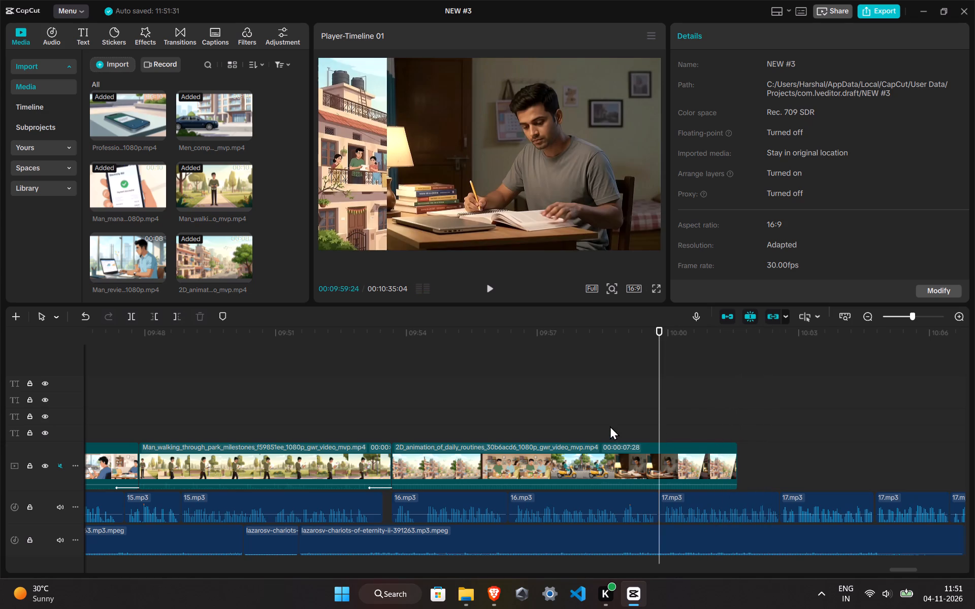
pyautogui.click(609, 425)
pyautogui.click(586, 395)
pyautogui.click(582, 399)
pyautogui.moveTo(582, 399); pyautogui.dragTo(554, 403)
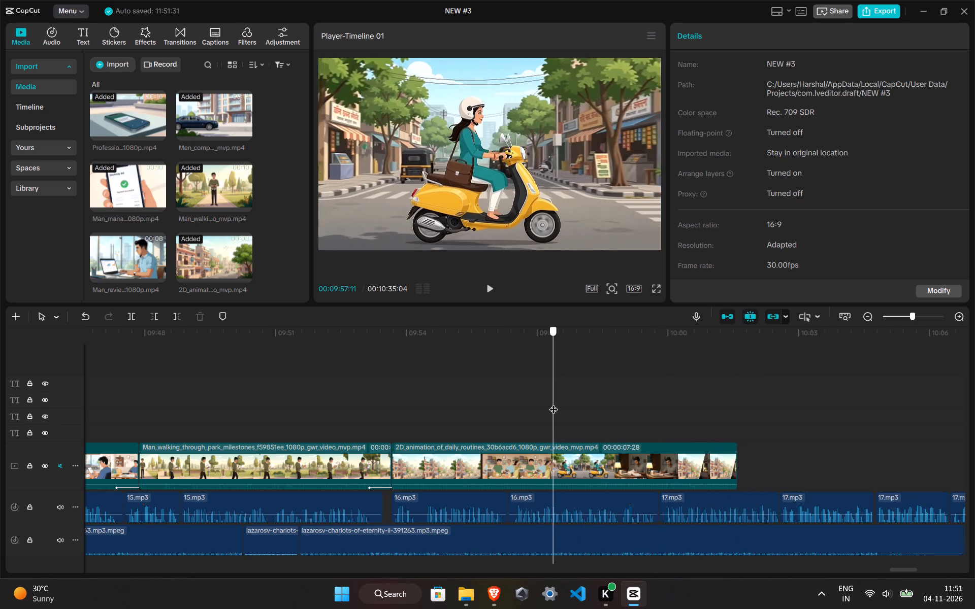
pyautogui.moveTo(554, 403); pyautogui.dragTo(584, 411)
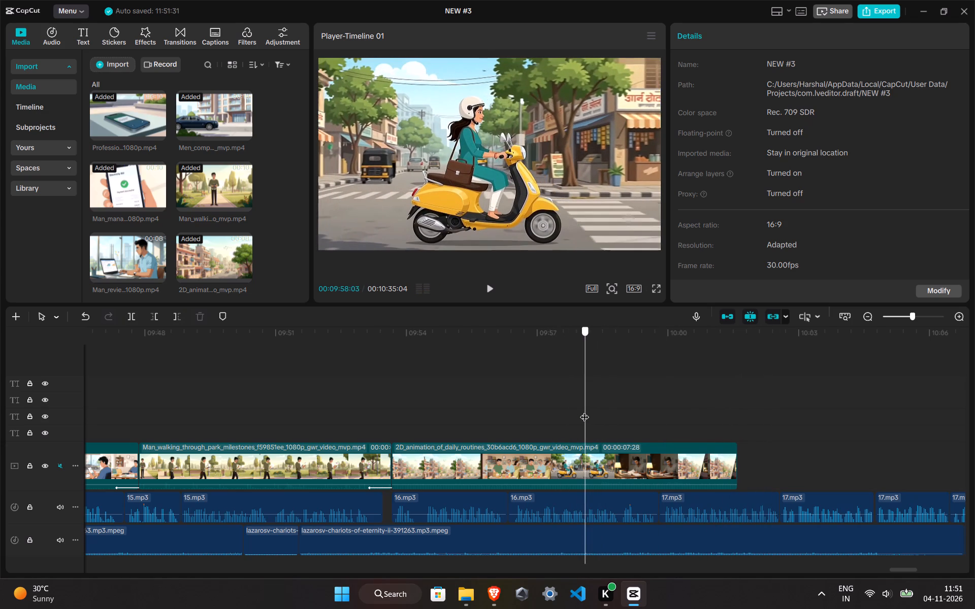
pyautogui.moveTo(584, 411); pyautogui.dragTo(582, 411)
pyautogui.click(582, 450)
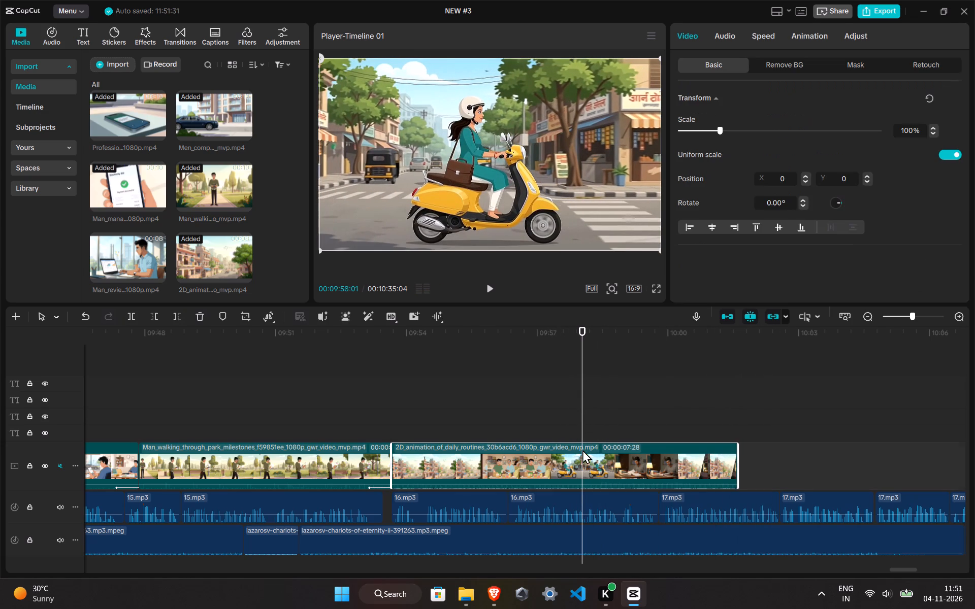
pyautogui.hotkey('ctrl', 'b')
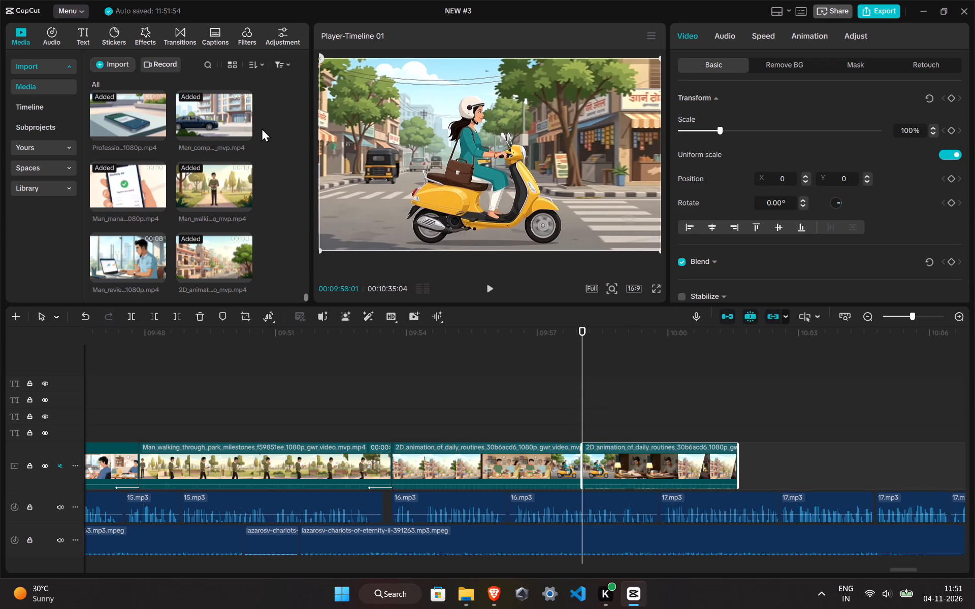
pyautogui.click(199, 318)
# Slow the trimmed daily routines clip to 0.71x so it ends where the 17.mp3 narration starts.
pyautogui.click(579, 458)
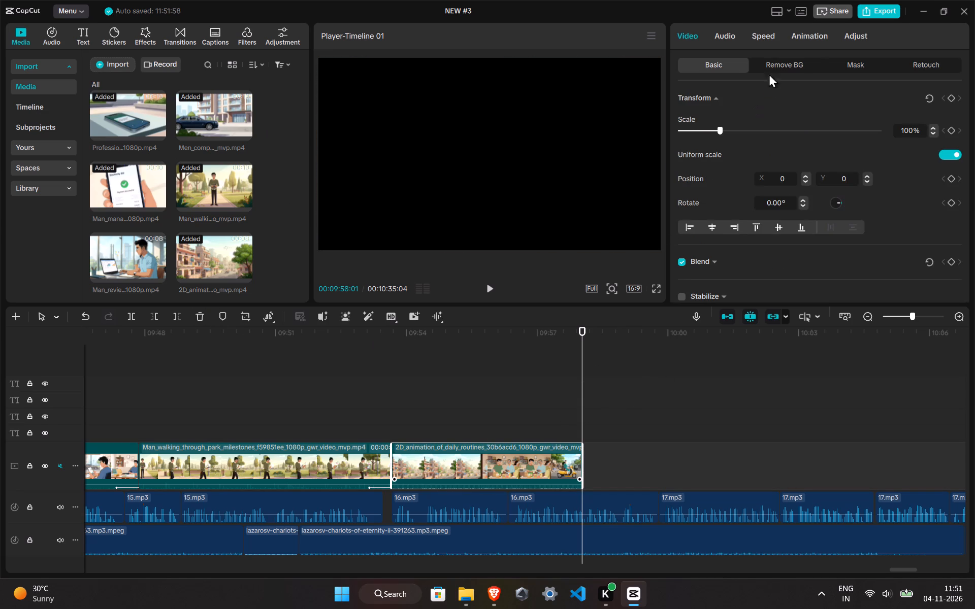
pyautogui.click(773, 28)
pyautogui.click(718, 115)
pyautogui.tripleClick(712, 116)
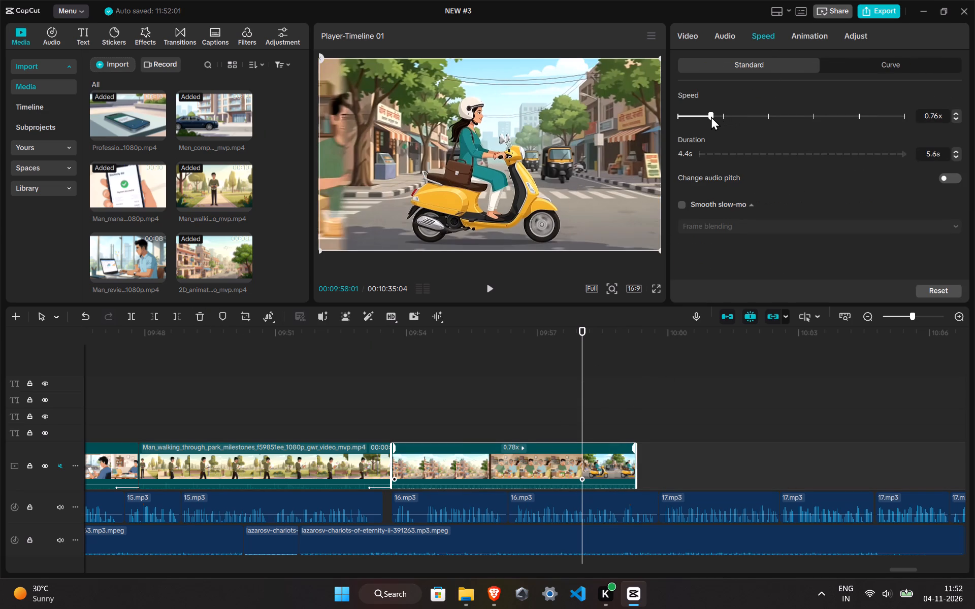
pyautogui.click(711, 116)
pyautogui.click(707, 118)
pyautogui.click(706, 119)
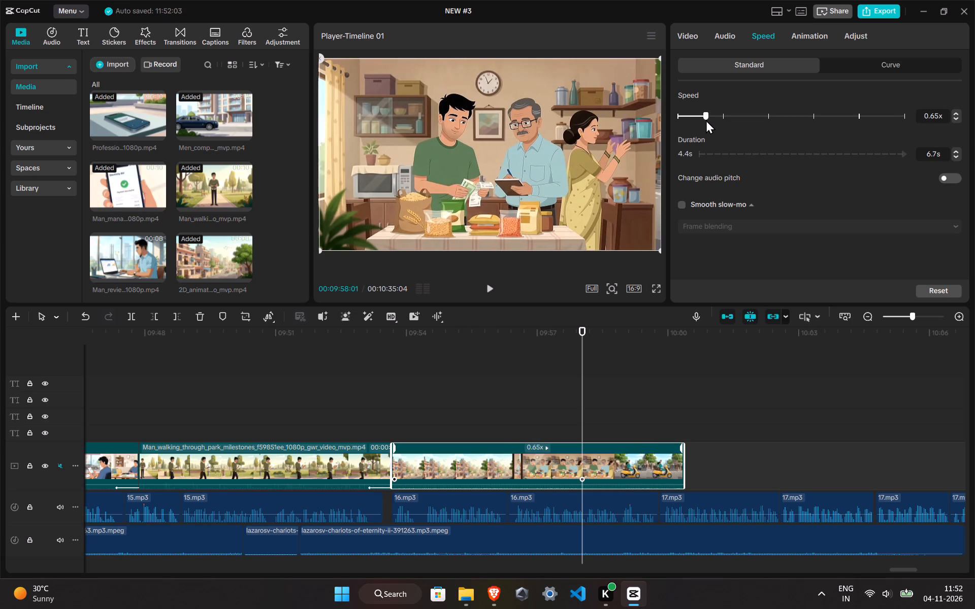
pyautogui.doubleClick(706, 120)
pyautogui.click(709, 120)
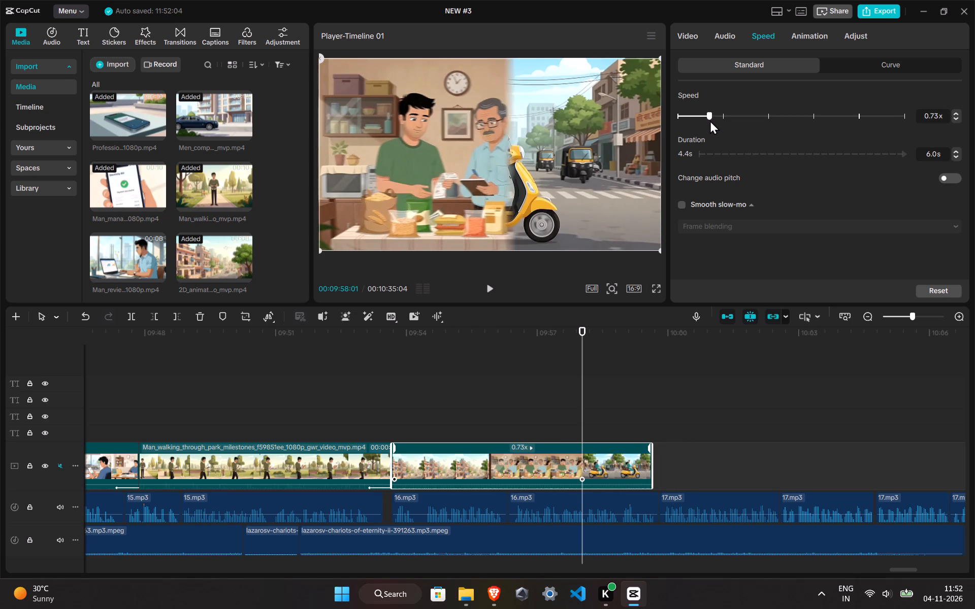
pyautogui.click(708, 116)
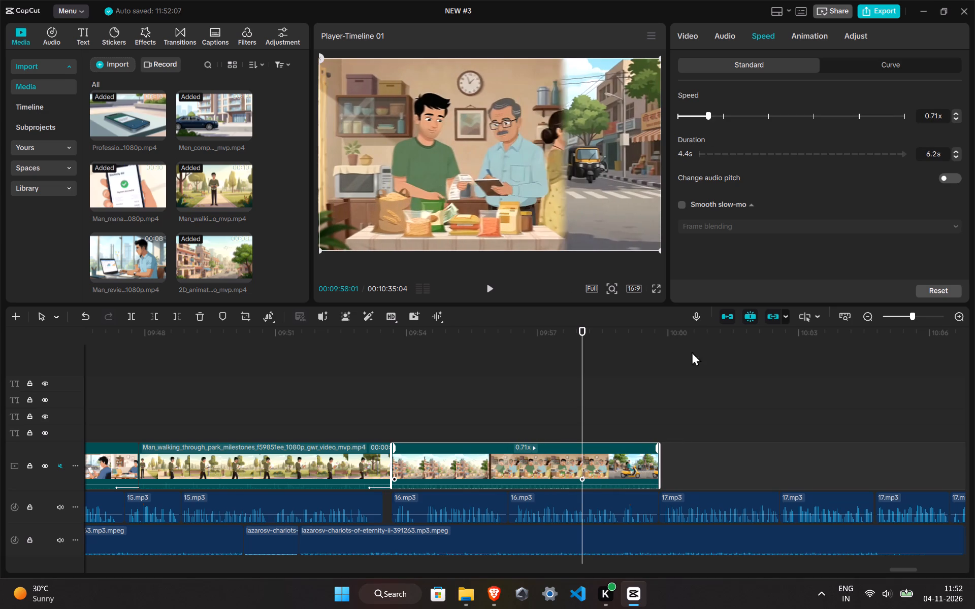
# Turn on Smooth slow-mo with frame blending for the slowed daily routines clip and play it back.
pyautogui.click(651, 421)
pyautogui.doubleClick(655, 428)
pyautogui.click(659, 453)
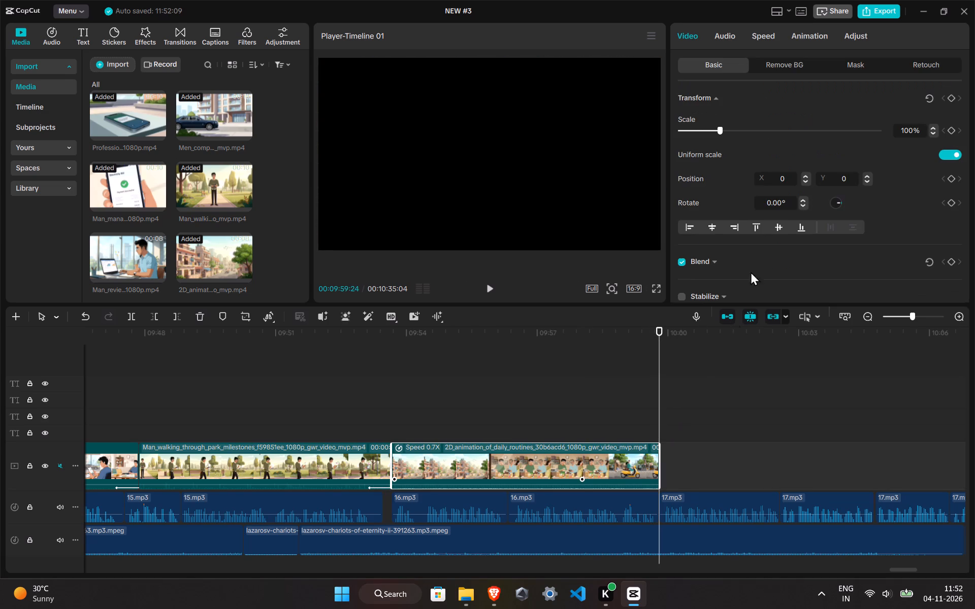
pyautogui.click(773, 41)
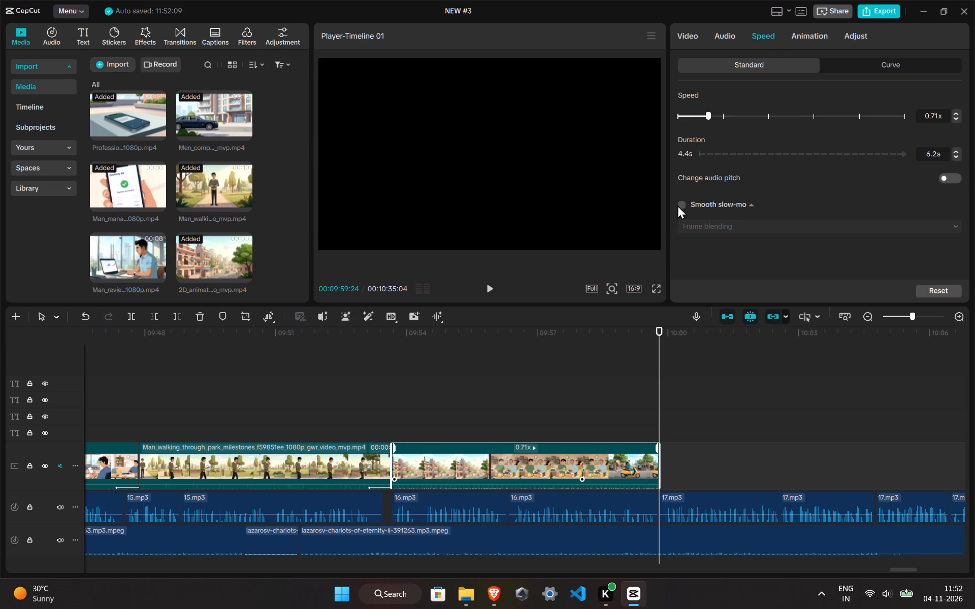
pyautogui.click(677, 205)
pyautogui.click(683, 204)
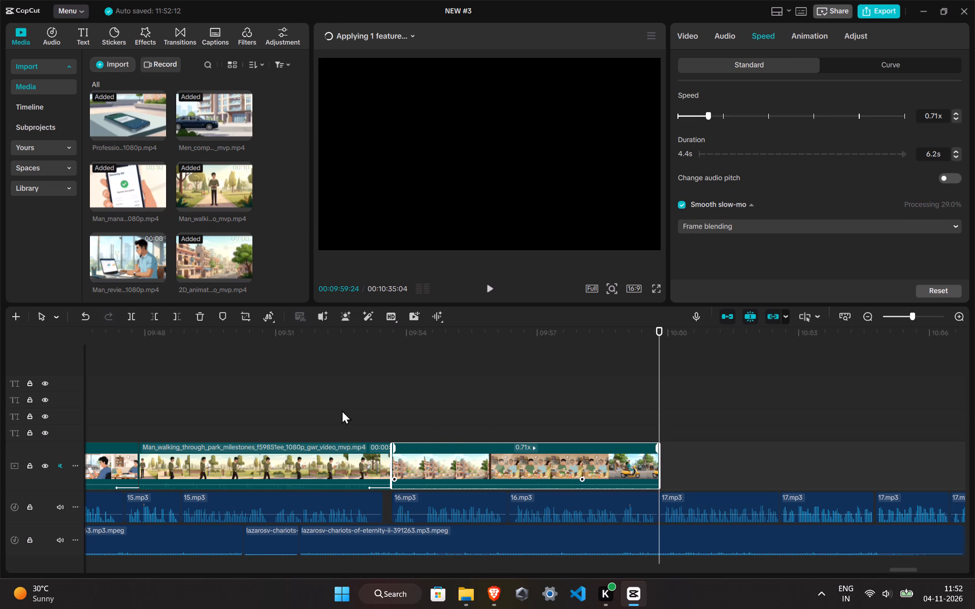
pyautogui.click(366, 401)
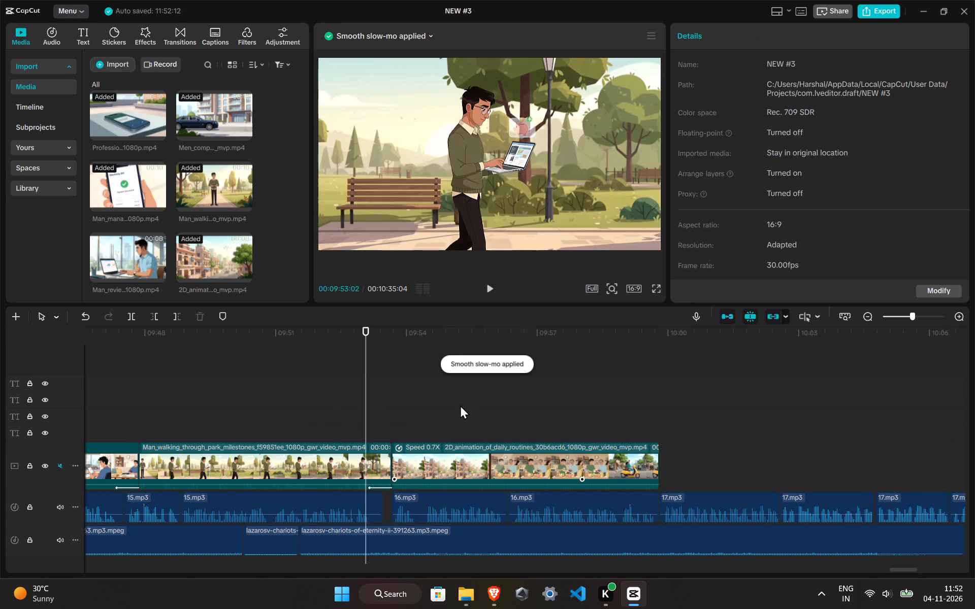
pyautogui.press('space')
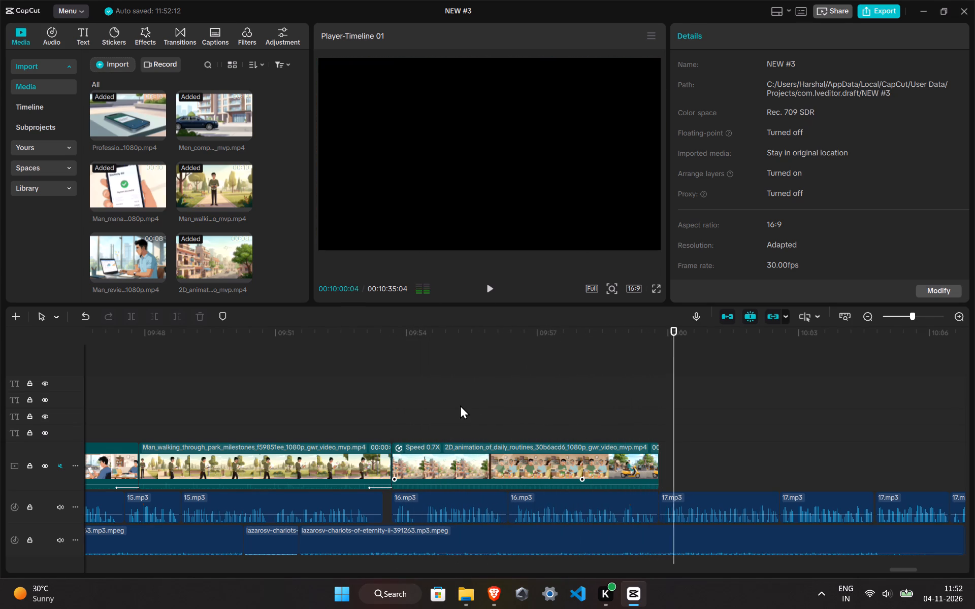
# Place the Man_reviewing_budget_and_planning clip on the main video track directly after the daily routines clip.
pyautogui.moveTo(136, 249); pyautogui.dragTo(137, 250)
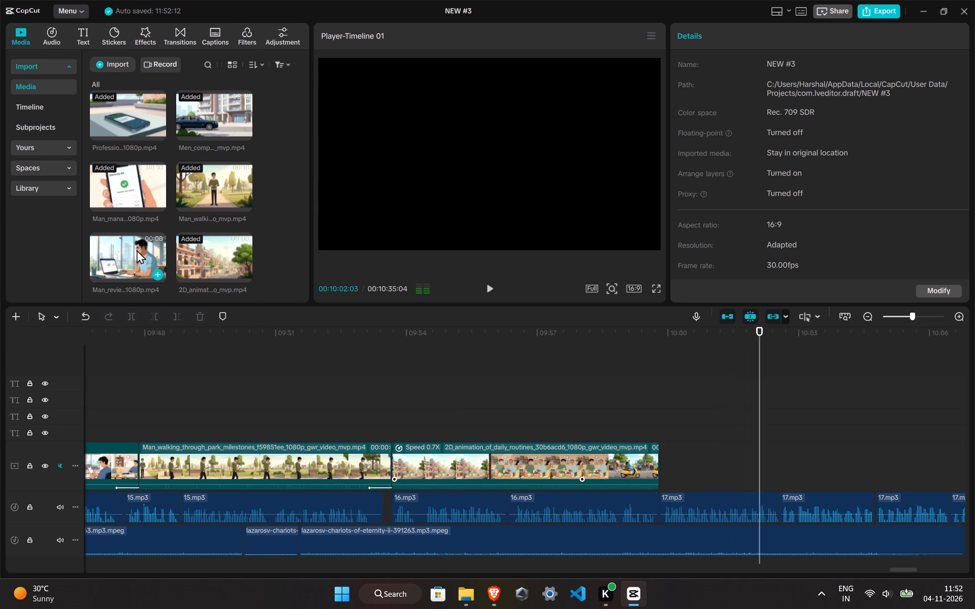
pyautogui.moveTo(137, 250); pyautogui.dragTo(674, 454)
# Play back the Man_reviewing_budget_and_planning clip and slow it to 0.79x so it ends with the last 17.mp3 narration segment.
pyautogui.click(638, 408)
pyautogui.press('space')
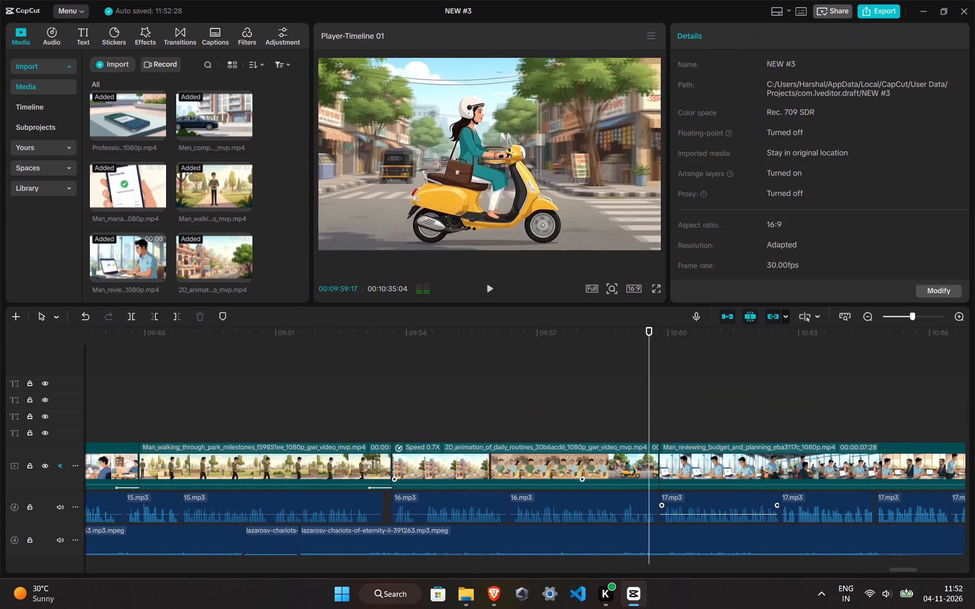
pyautogui.scroll(-1, 742, 608)
pyautogui.moveTo(905, 571); pyautogui.dragTo(909, 570)
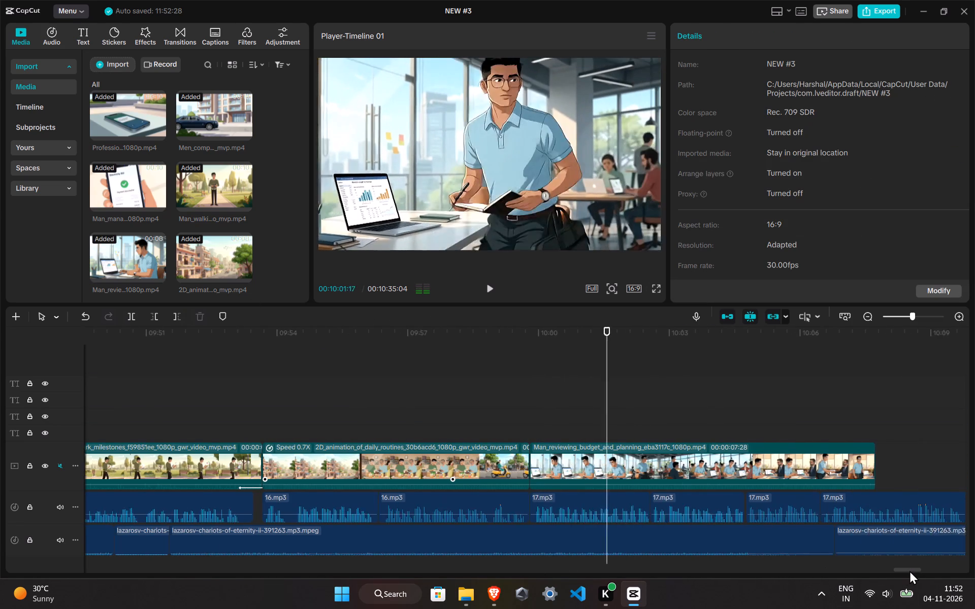
pyautogui.moveTo(909, 570); pyautogui.dragTo(916, 569)
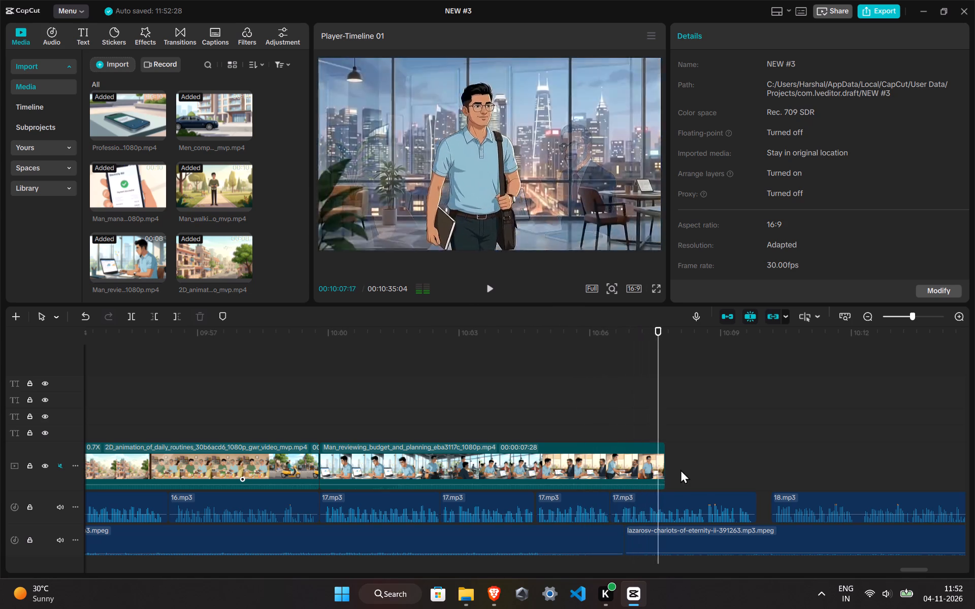
pyautogui.click(755, 454)
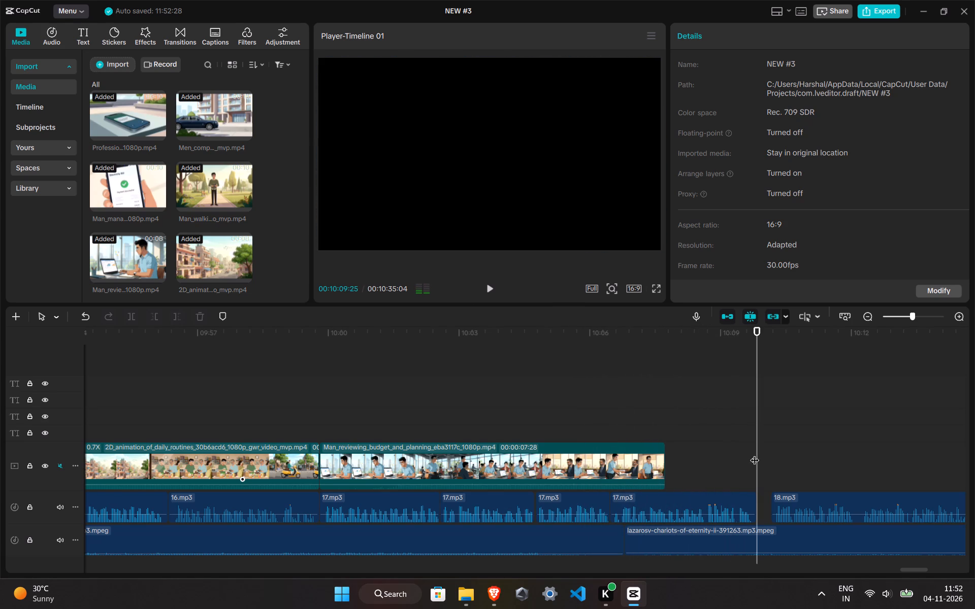
pyautogui.click(655, 461)
pyautogui.click(775, 41)
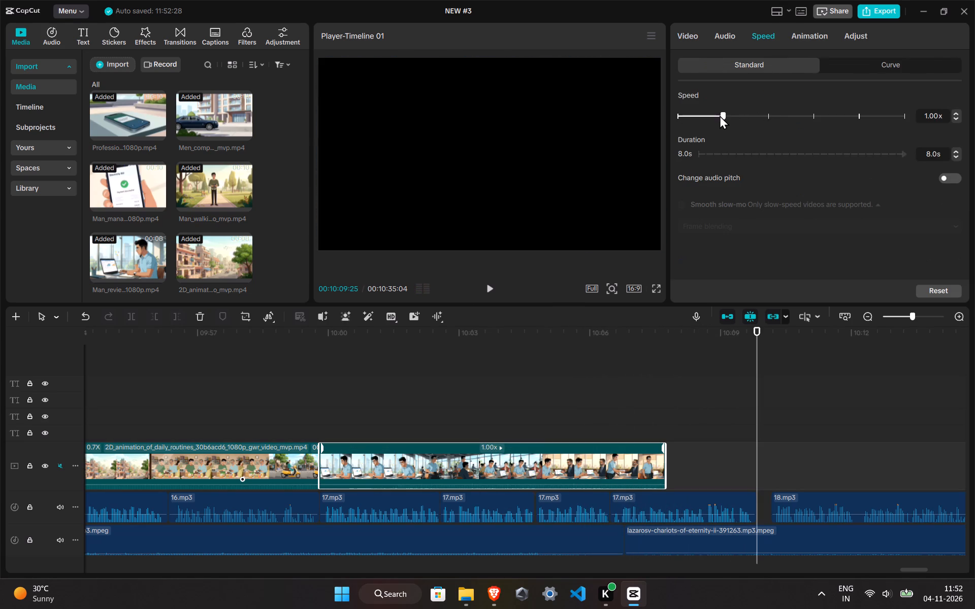
pyautogui.click(711, 115)
pyautogui.doubleClick(713, 115)
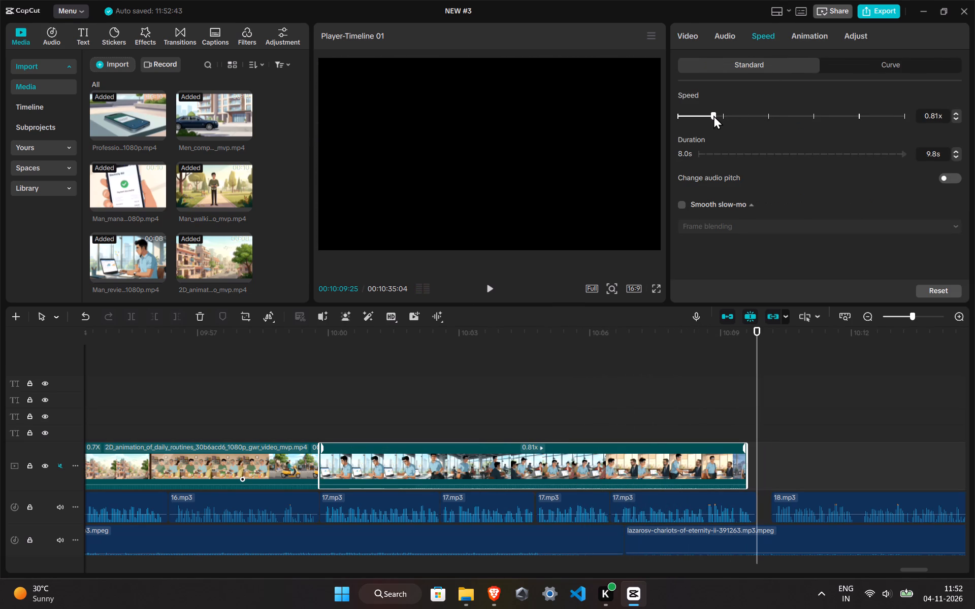
pyautogui.click(713, 115)
pyautogui.click(713, 115)
pyautogui.click(713, 115)
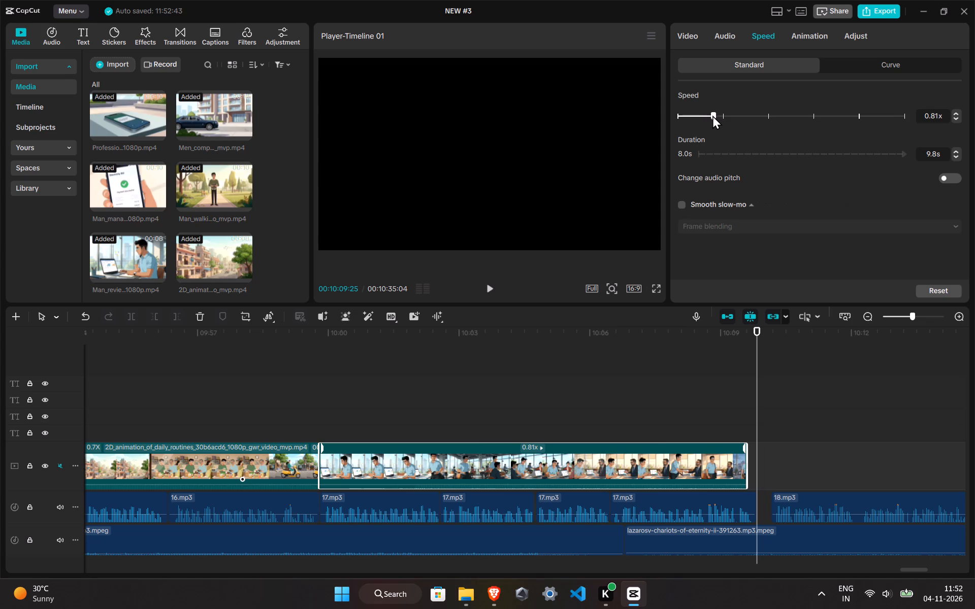
pyautogui.click(712, 115)
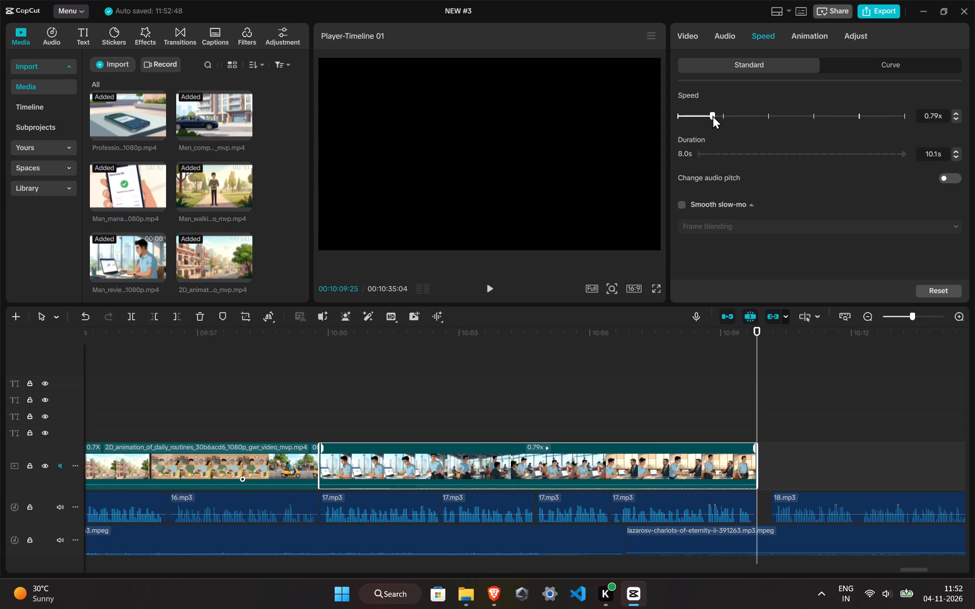
# Turn on Smooth slow-mo with frame blending for the slowed Man_reviewing_budget_and_planning clip and play the sequence through to the 18.mp3 narration.
pyautogui.click(687, 205)
pyautogui.click(684, 205)
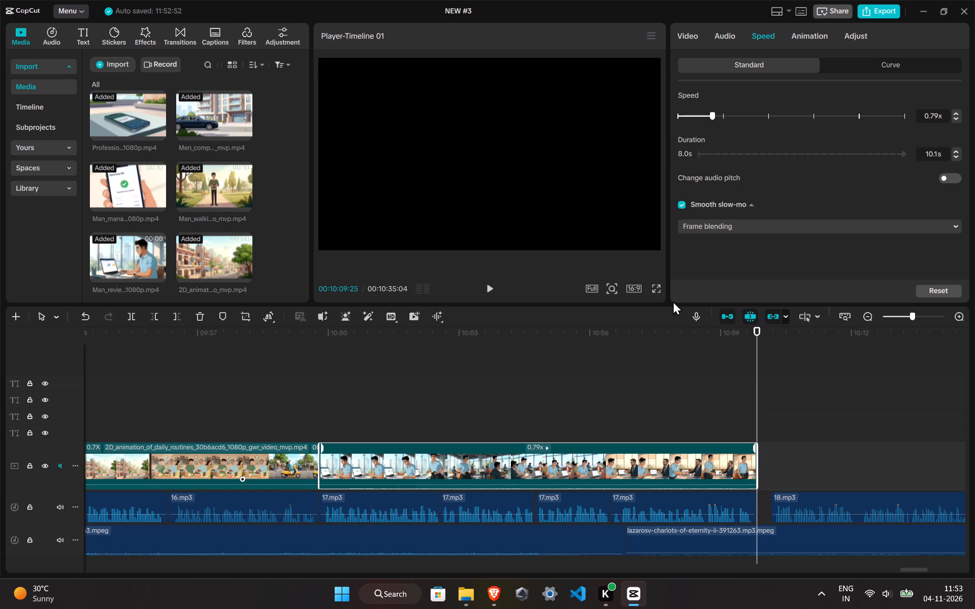
pyautogui.click(296, 403)
pyautogui.press('space')
pyautogui.click(175, 374)
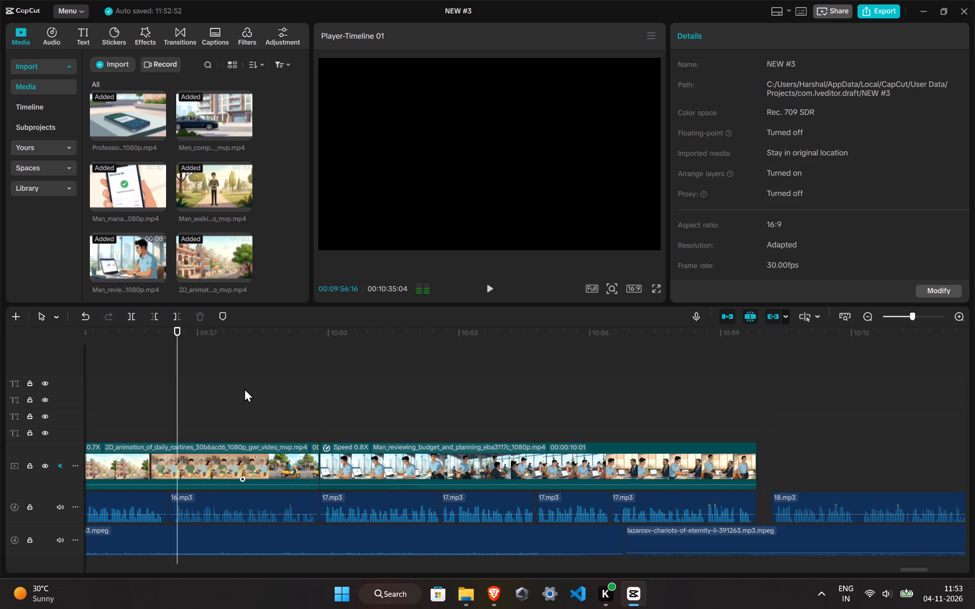
pyautogui.press('space')
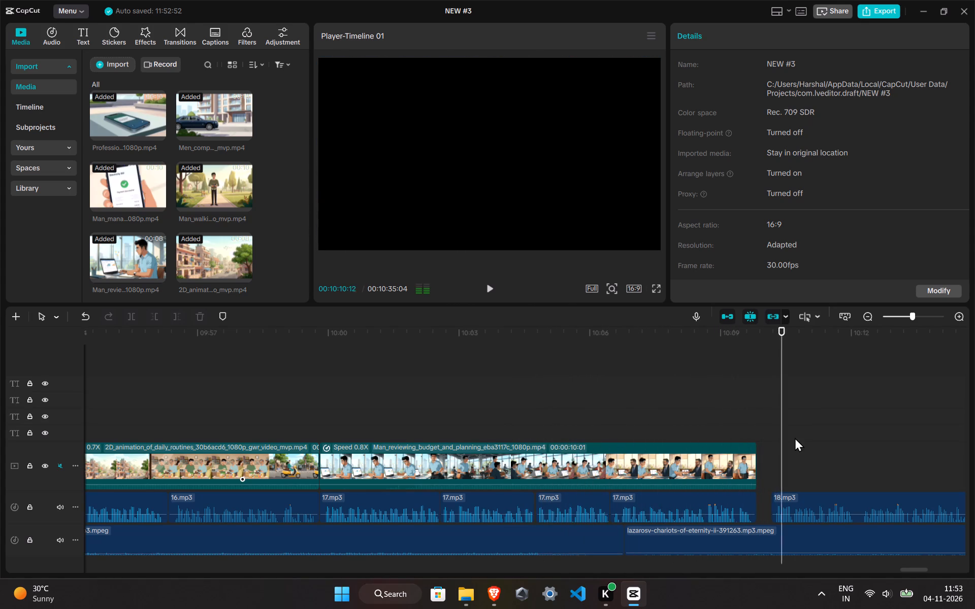
# Move the 18.mp3 narration slightly earlier so it starts at 00:10:10:01, shortening the pause after the last 17.mp3 segment.
pyautogui.click(763, 438)
pyautogui.click(768, 441)
pyautogui.click(769, 429)
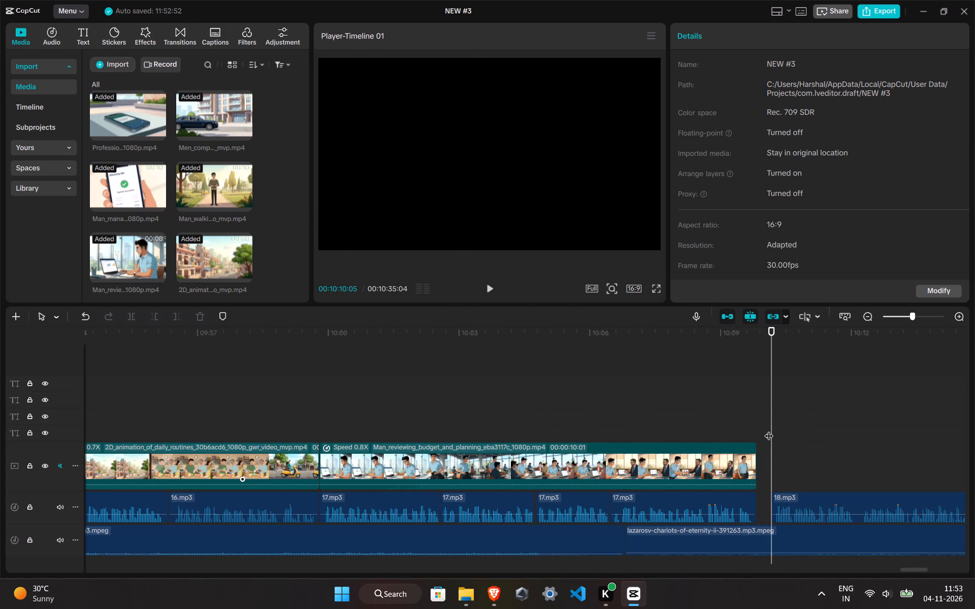
pyautogui.click(763, 435)
pyautogui.click(766, 460)
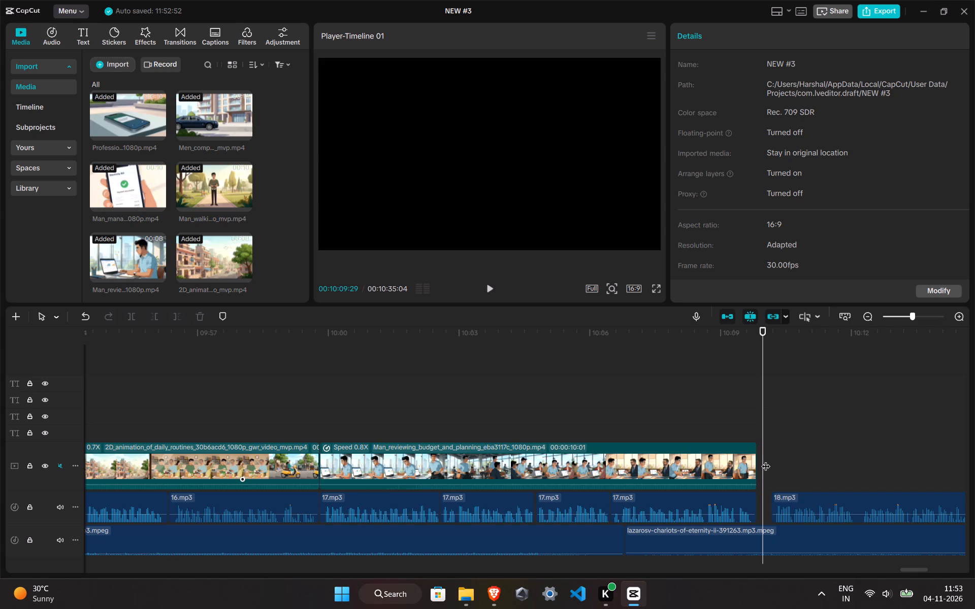
pyautogui.click(779, 498)
pyautogui.keyDown('ctrl'); pyautogui.scroll(-3, 779, 483); pyautogui.keyUp('ctrl')
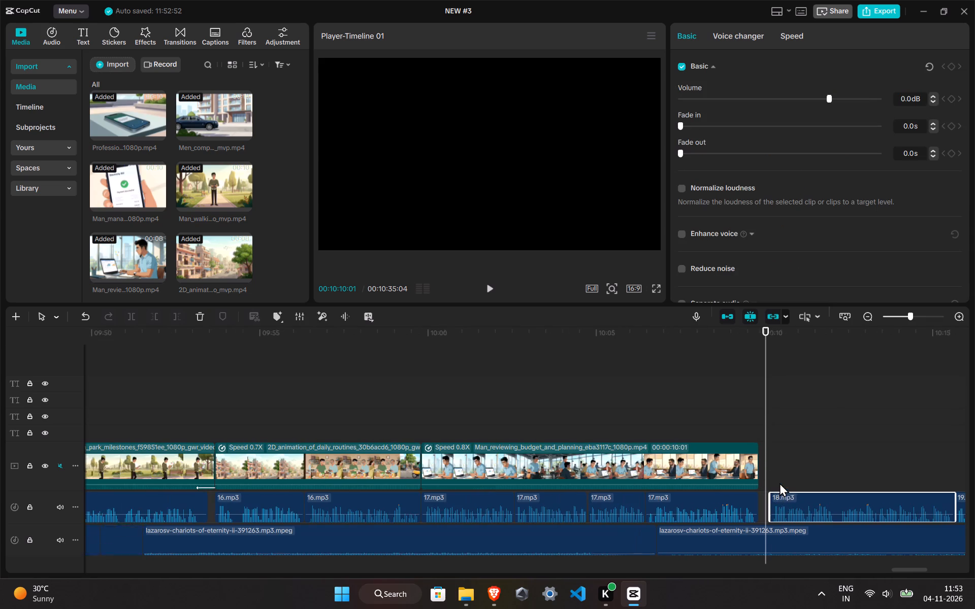
pyautogui.keyDown('ctrl'); pyautogui.moveTo(830, 497); pyautogui.dragTo(827, 498); pyautogui.keyUp('ctrl')
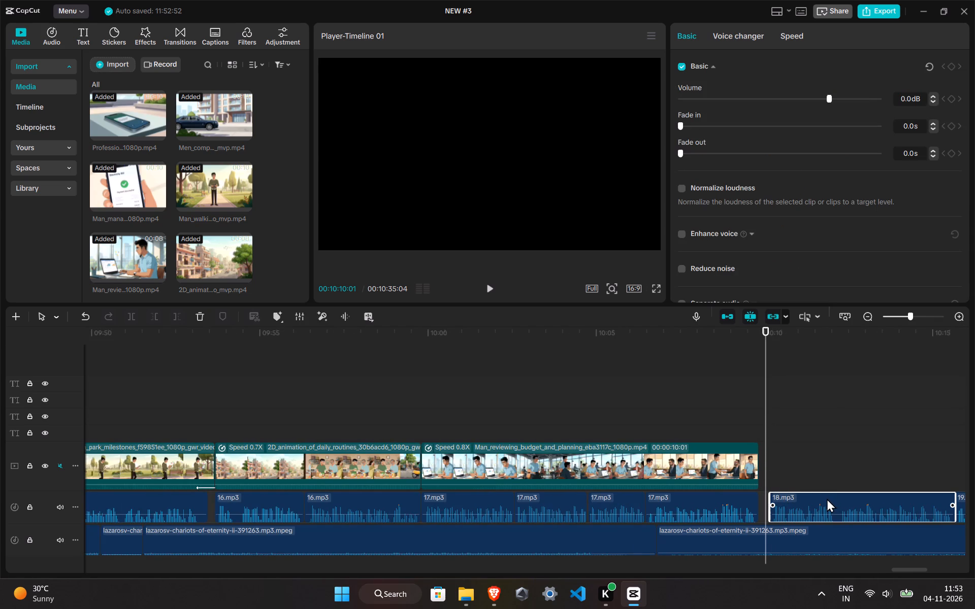
pyautogui.keyDown('ctrl'); pyautogui.moveTo(827, 498); pyautogui.dragTo(824, 500); pyautogui.keyUp('ctrl')
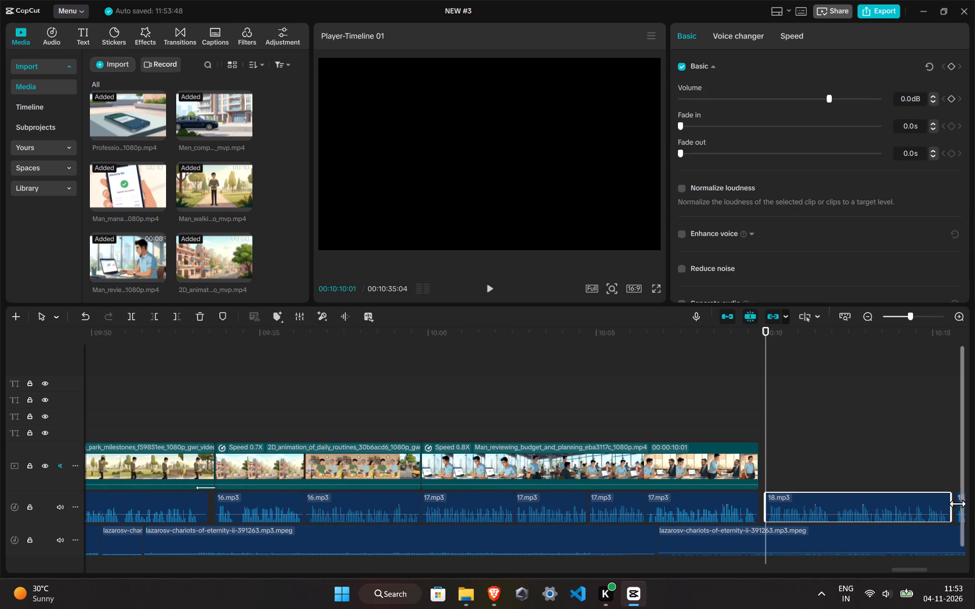
# Shift both 19.mp3 narration segments slightly earlier so they follow directly after 18.mp3 and each other.
pyautogui.click(956, 502)
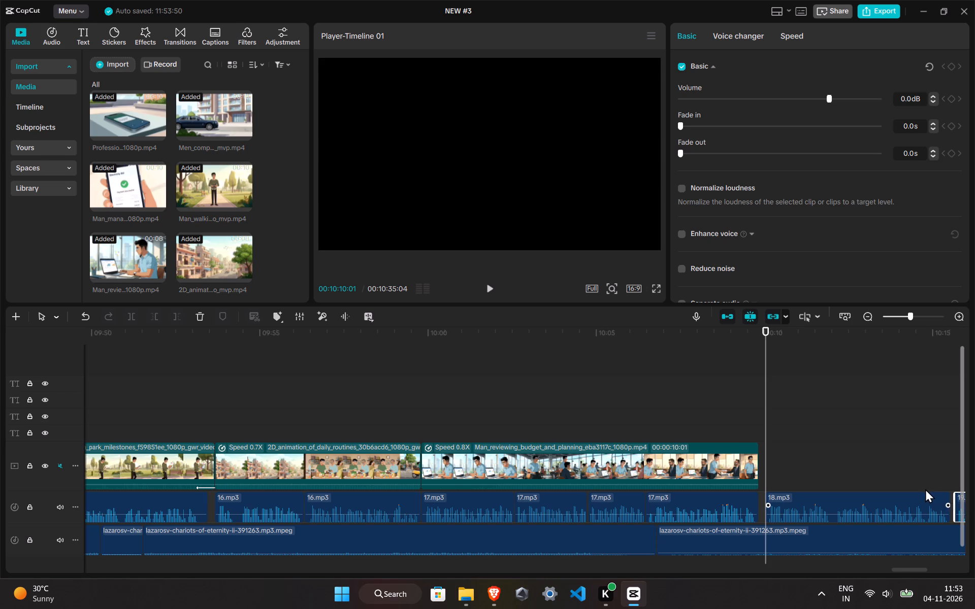
pyautogui.keyDown('ctrl'); pyautogui.scroll(4, 924, 488); pyautogui.keyUp('ctrl')
pyautogui.moveTo(909, 567); pyautogui.dragTo(914, 569)
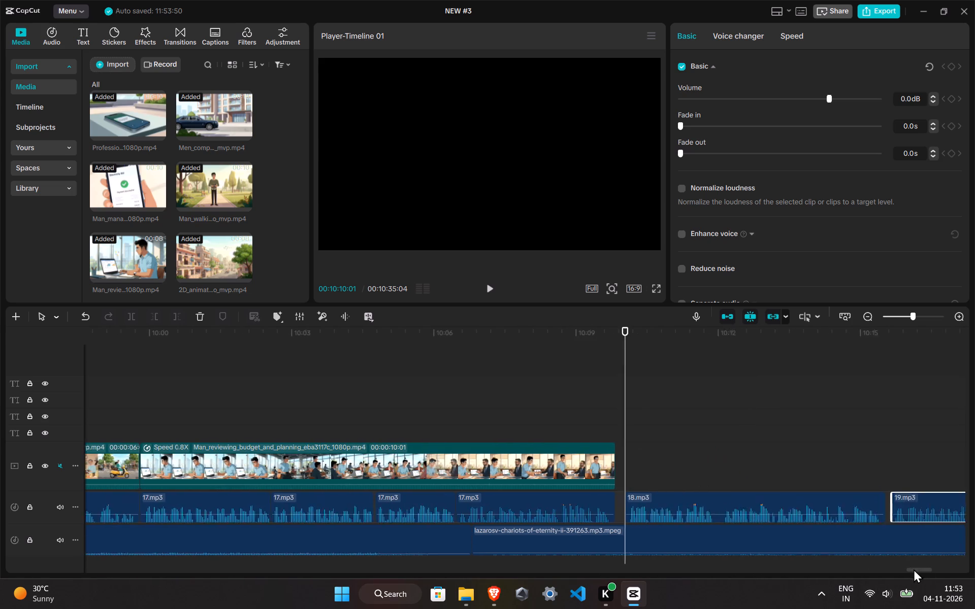
pyautogui.moveTo(914, 569); pyautogui.dragTo(921, 572)
pyautogui.moveTo(683, 500); pyautogui.dragTo(679, 500)
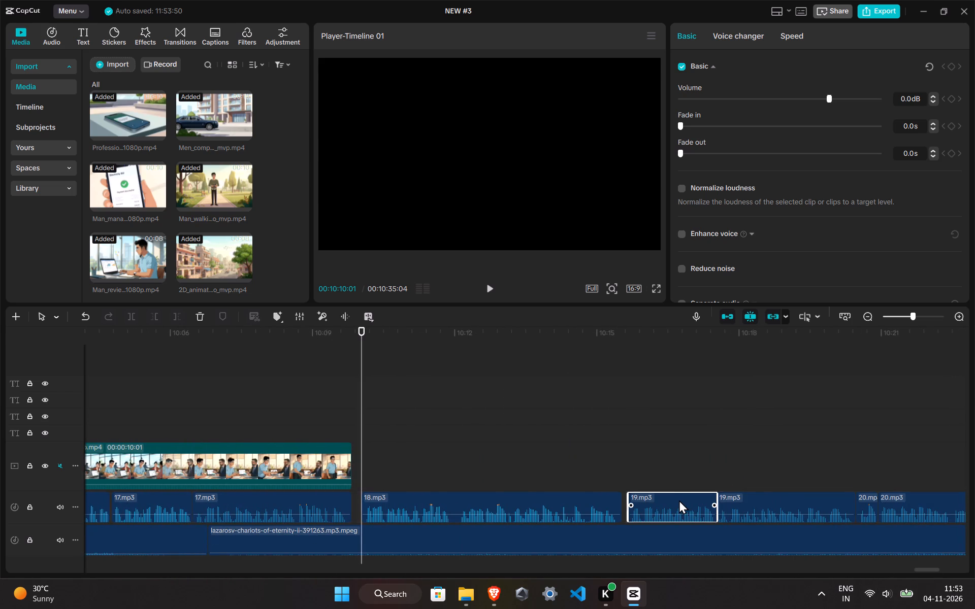
pyautogui.moveTo(679, 500); pyautogui.dragTo(676, 501)
pyautogui.moveTo(760, 500); pyautogui.dragTo(755, 502)
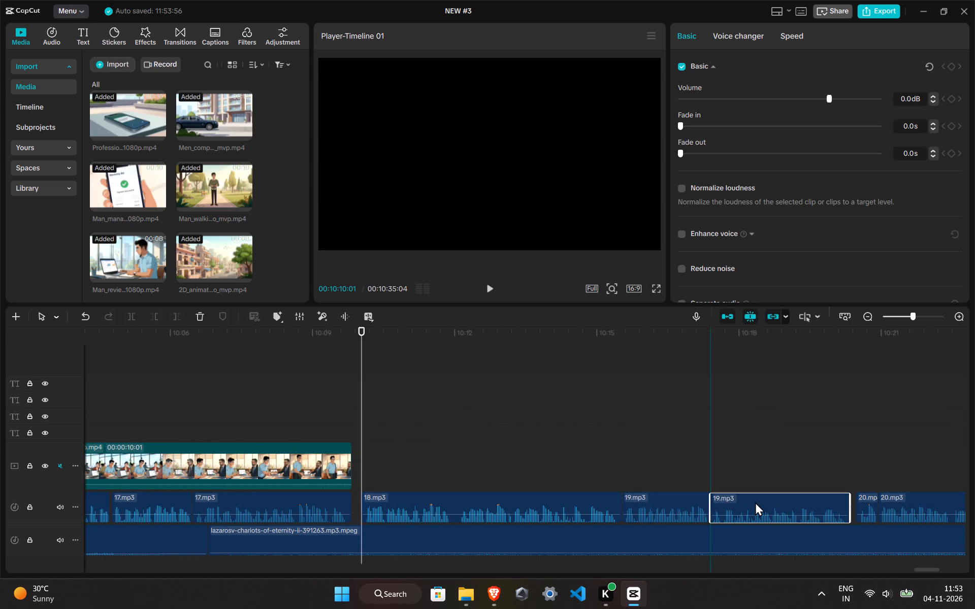
pyautogui.moveTo(755, 502); pyautogui.dragTo(754, 503)
# Shift the first two 20.mp3 narration segments earlier so they follow closely after the second 19.mp3 segment.
pyautogui.moveTo(885, 505); pyautogui.dragTo(879, 507)
pyautogui.moveTo(870, 503); pyautogui.dragTo(863, 505)
pyautogui.moveTo(907, 530); pyautogui.dragTo(903, 501)
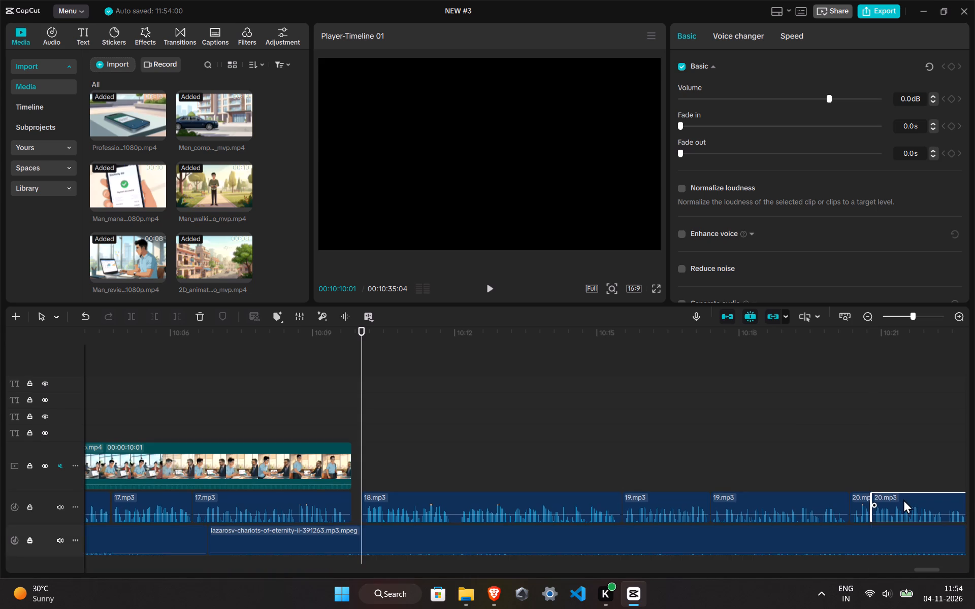
# Shift the last two 20.mp3 segments and the 21.mp3 narration slightly earlier to tighten the pauses between them.
pyautogui.press('space')
pyautogui.keyDown('ctrl'); pyautogui.scroll(-13, 485, 460); pyautogui.keyUp('ctrl')
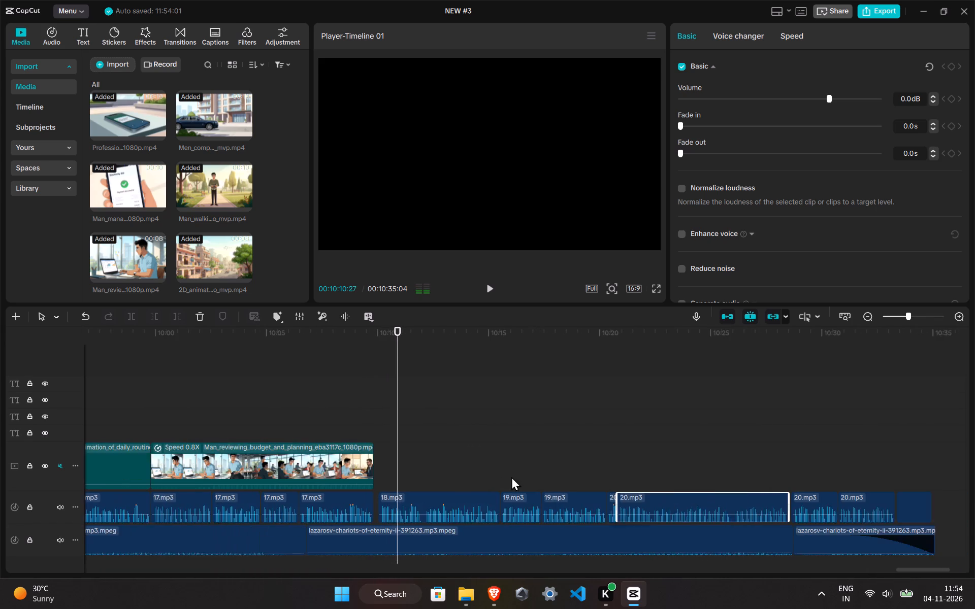
pyautogui.keyDown('ctrl'); pyautogui.doubleClick(755, 502); pyautogui.keyUp('ctrl')
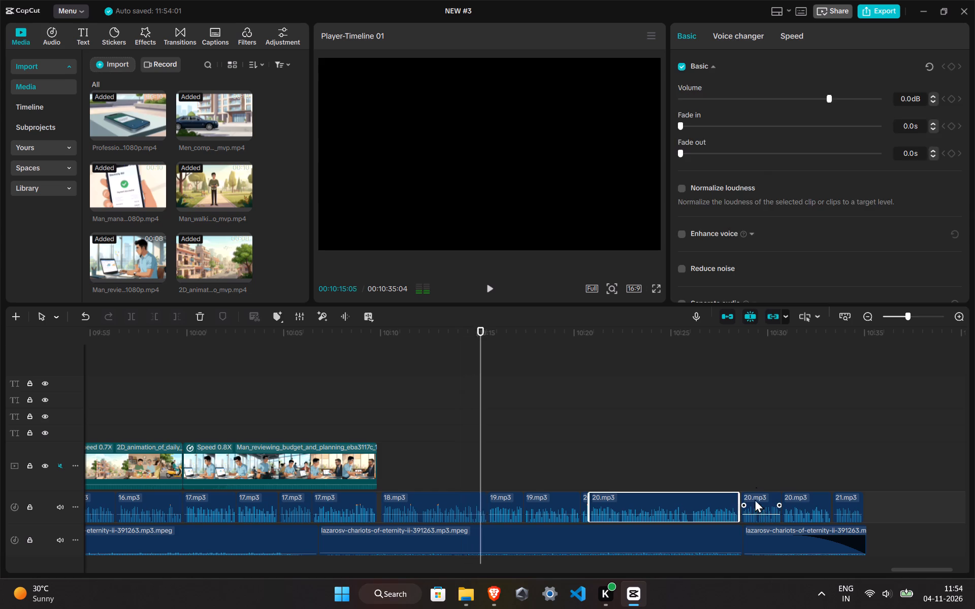
pyautogui.click(747, 477)
pyautogui.moveTo(761, 507); pyautogui.dragTo(755, 509)
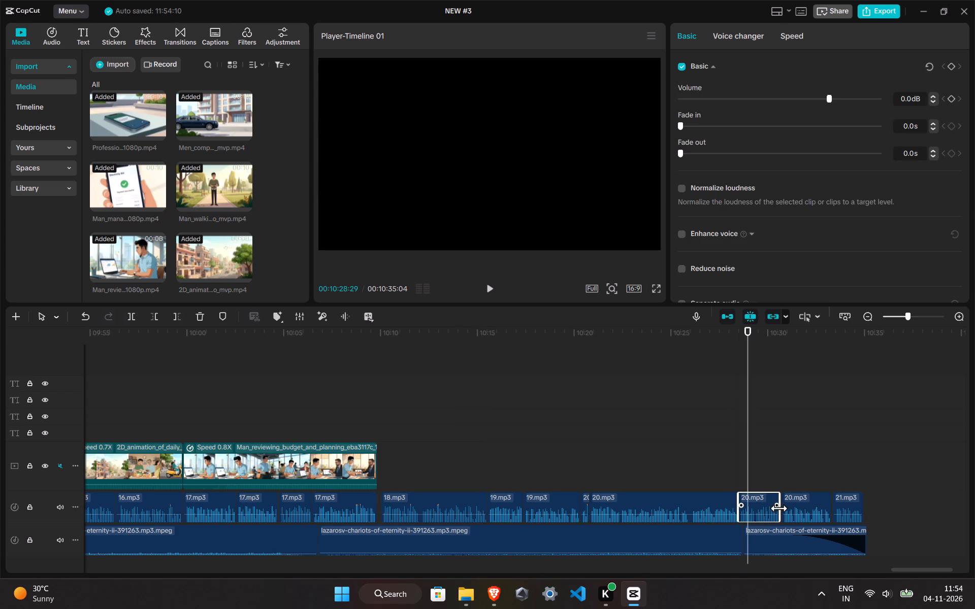
pyautogui.moveTo(807, 505); pyautogui.dragTo(801, 507)
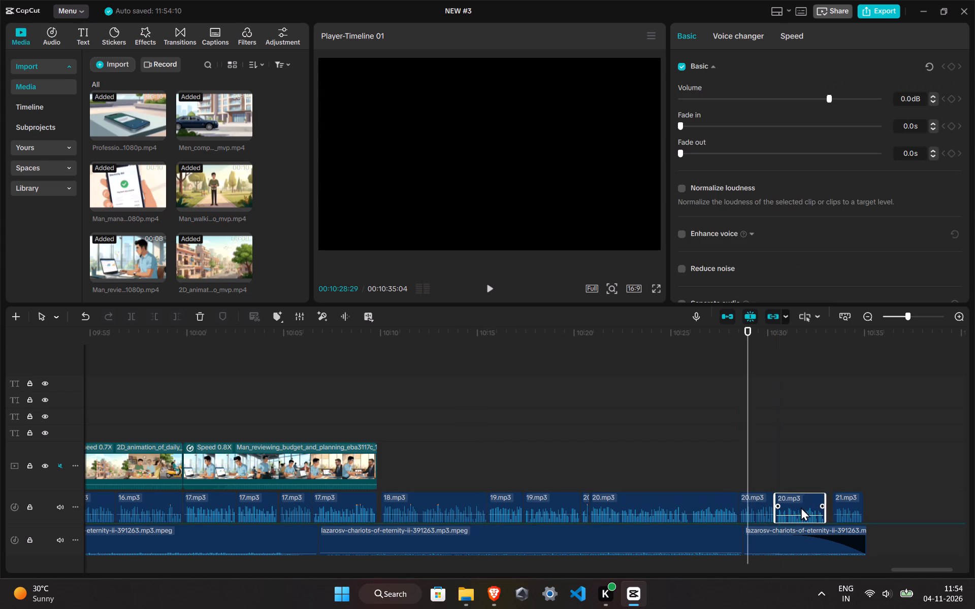
pyautogui.moveTo(802, 530); pyautogui.dragTo(804, 497)
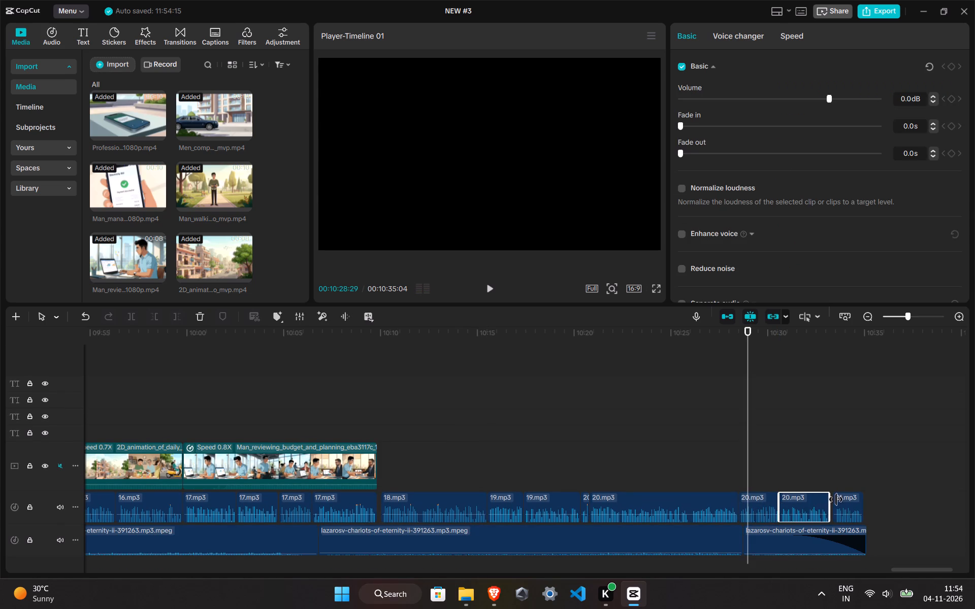
pyautogui.moveTo(839, 507); pyautogui.dragTo(835, 508)
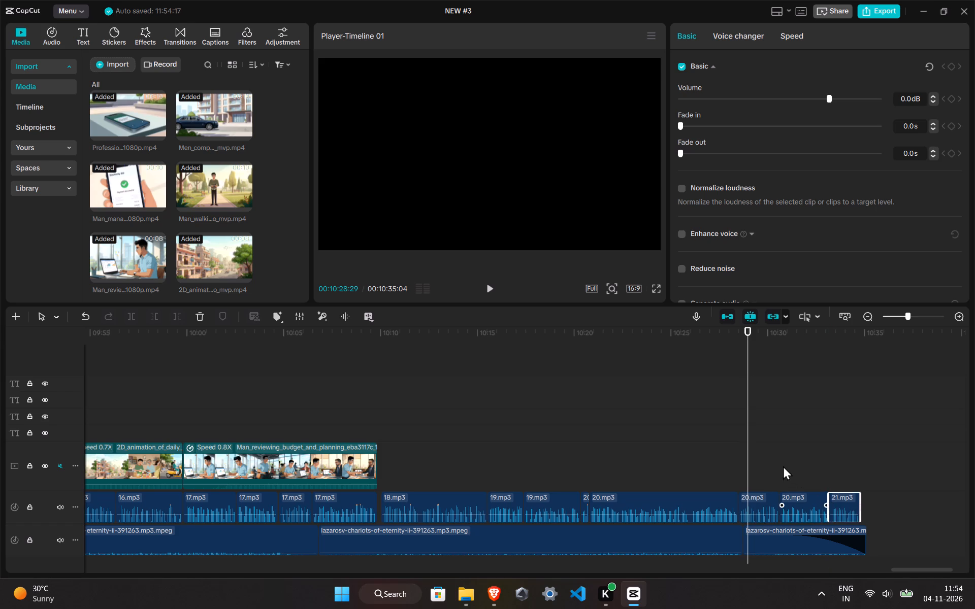
# Check playback just after the Man_reviewing_budget_and_planning clip and set the playhead to the clip's end at 00:10:09:25.
pyautogui.click(862, 478)
pyautogui.press('space')
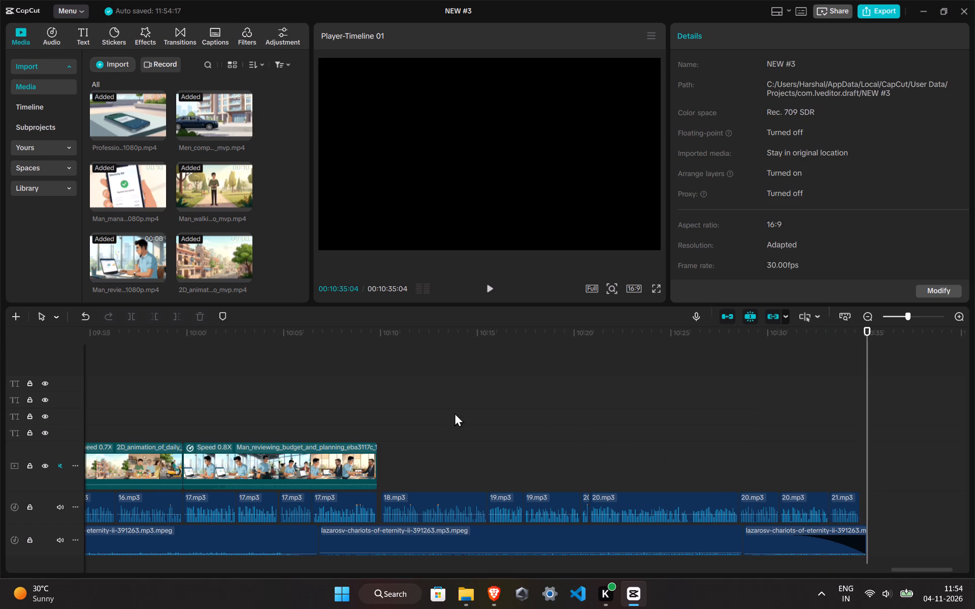
pyautogui.click(411, 416)
pyautogui.click(370, 398)
pyautogui.press('space')
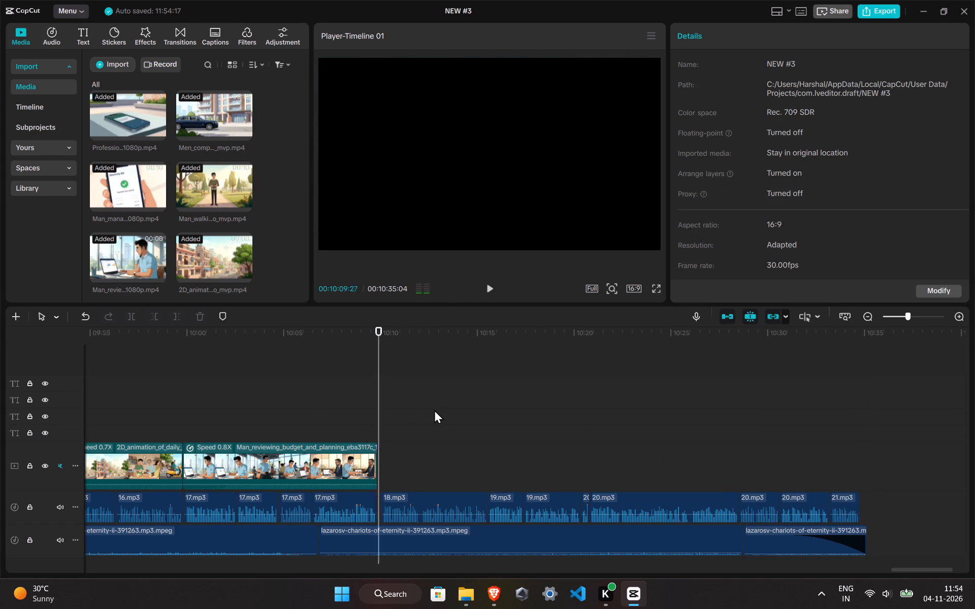
pyautogui.click(383, 417)
pyautogui.click(379, 419)
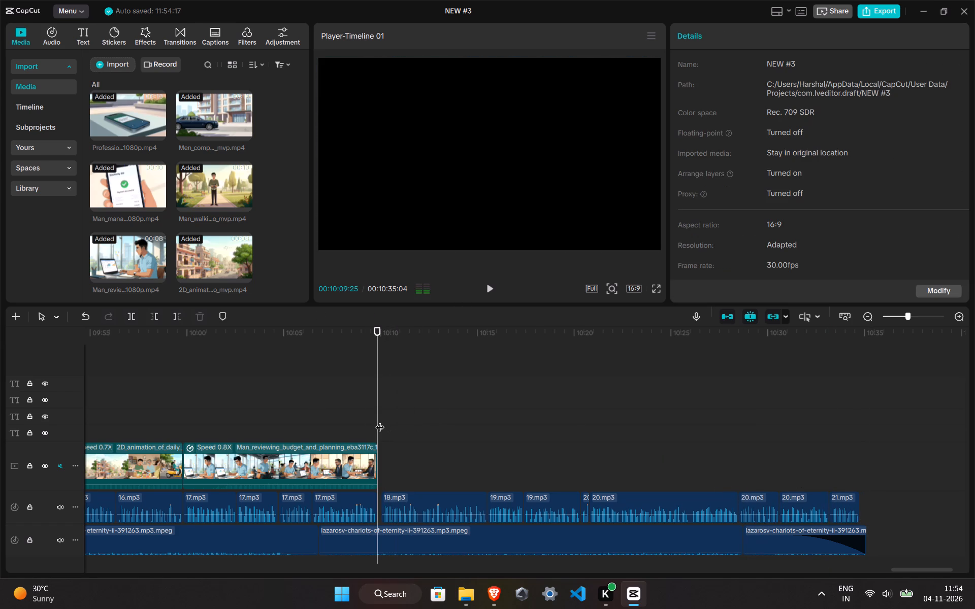
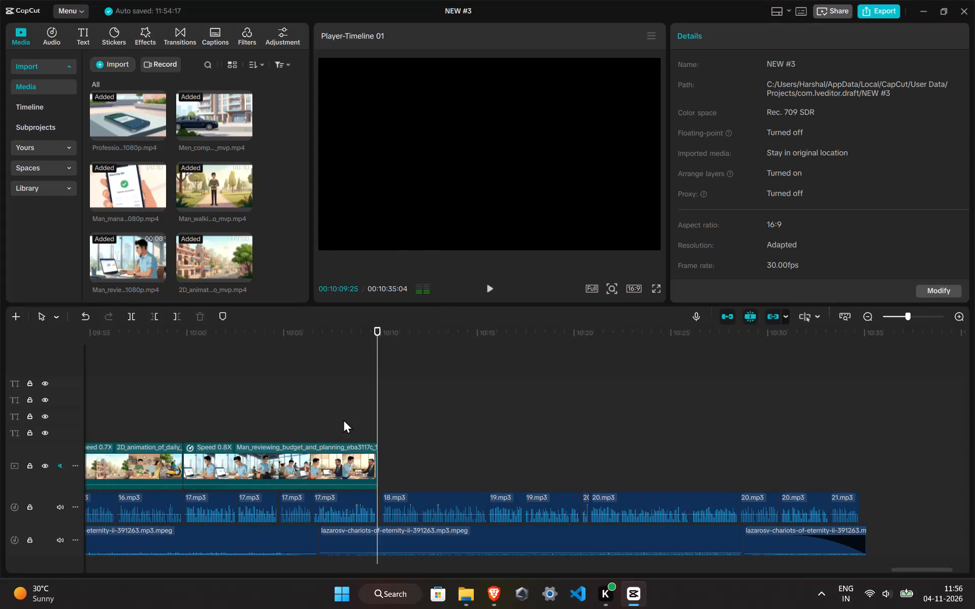
# Play back the end of the Man_reviewing_budget_and_planning clip and the start of the 18.mp3 narration.
pyautogui.click(356, 408)
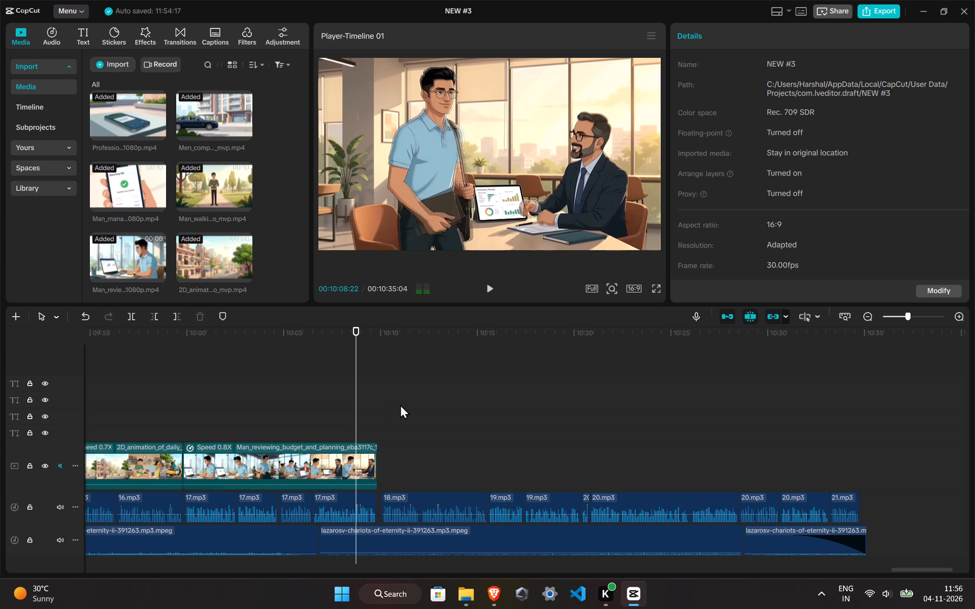
pyautogui.press('space')
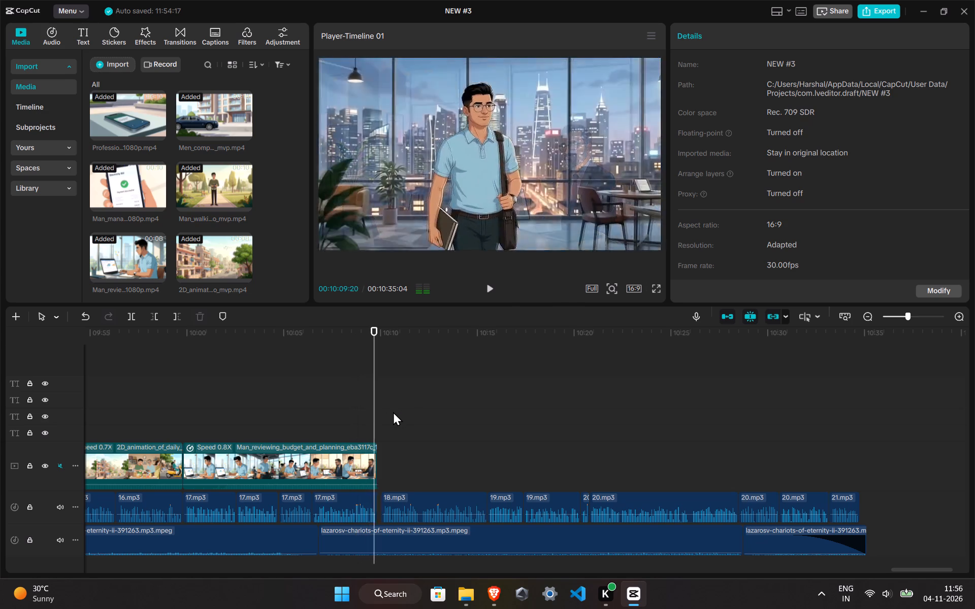
pyautogui.press('space')
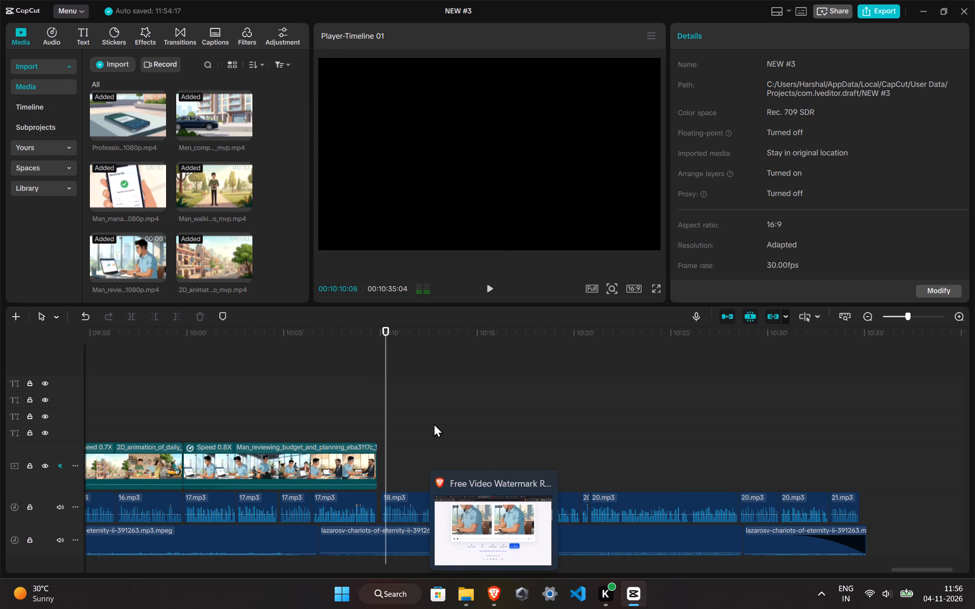
pyautogui.press('space')
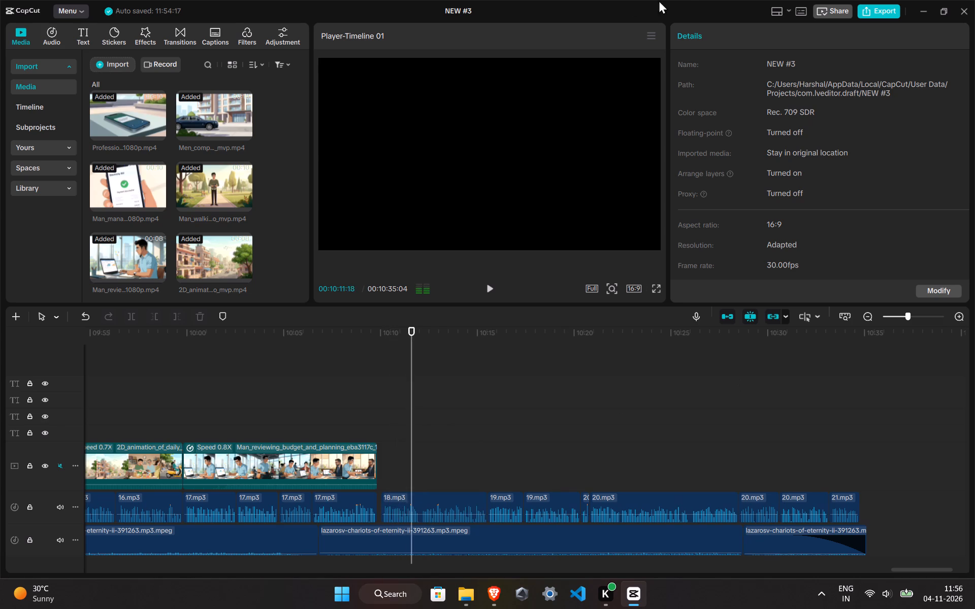